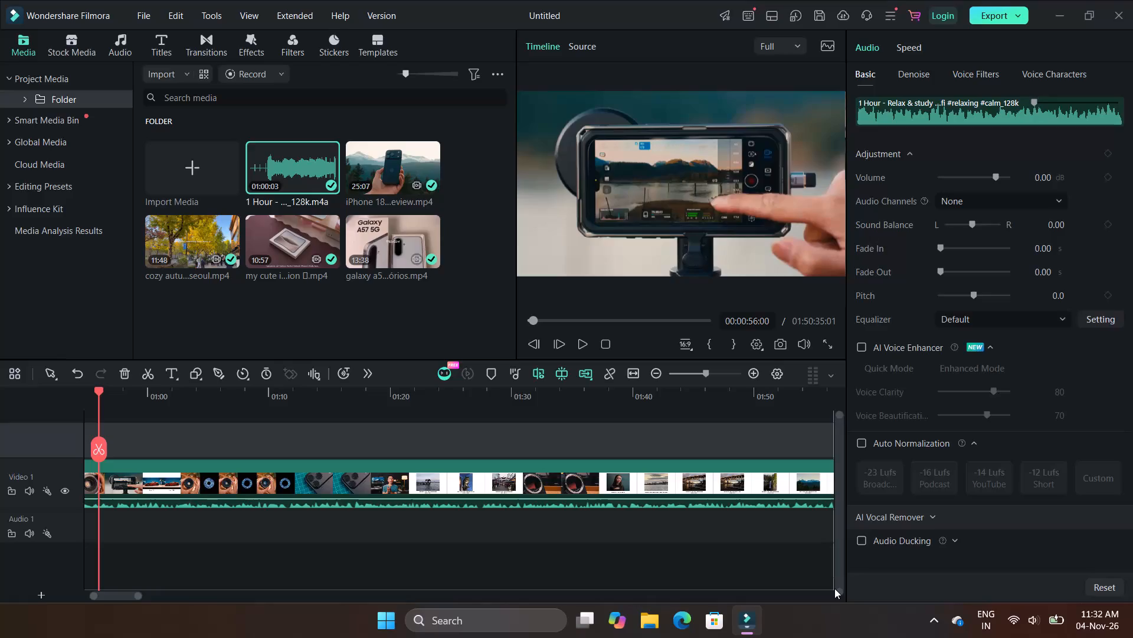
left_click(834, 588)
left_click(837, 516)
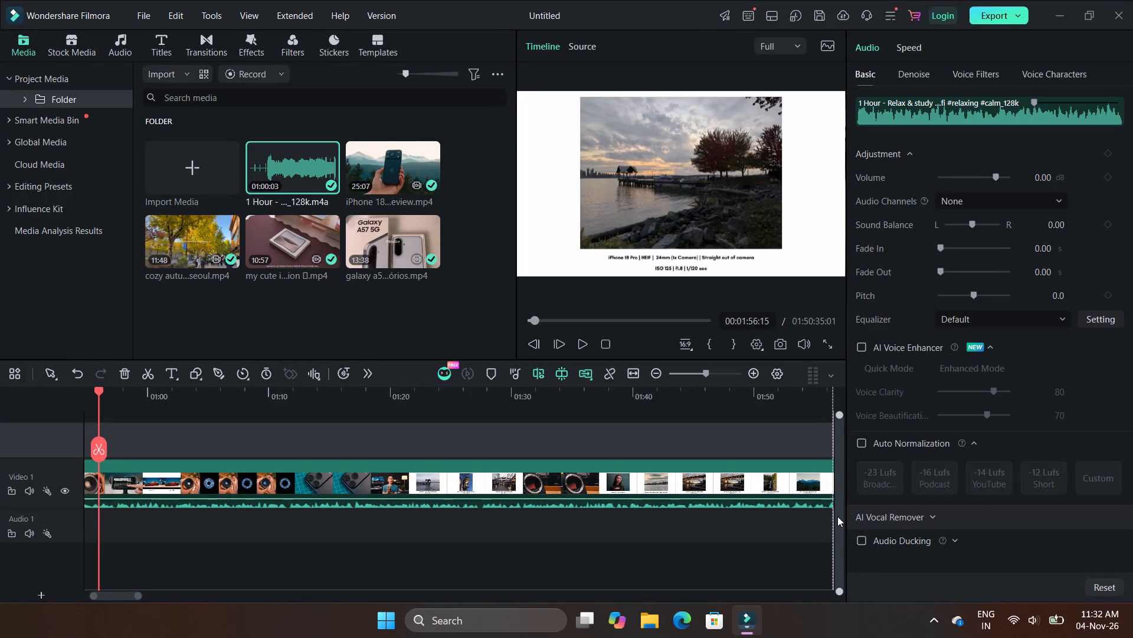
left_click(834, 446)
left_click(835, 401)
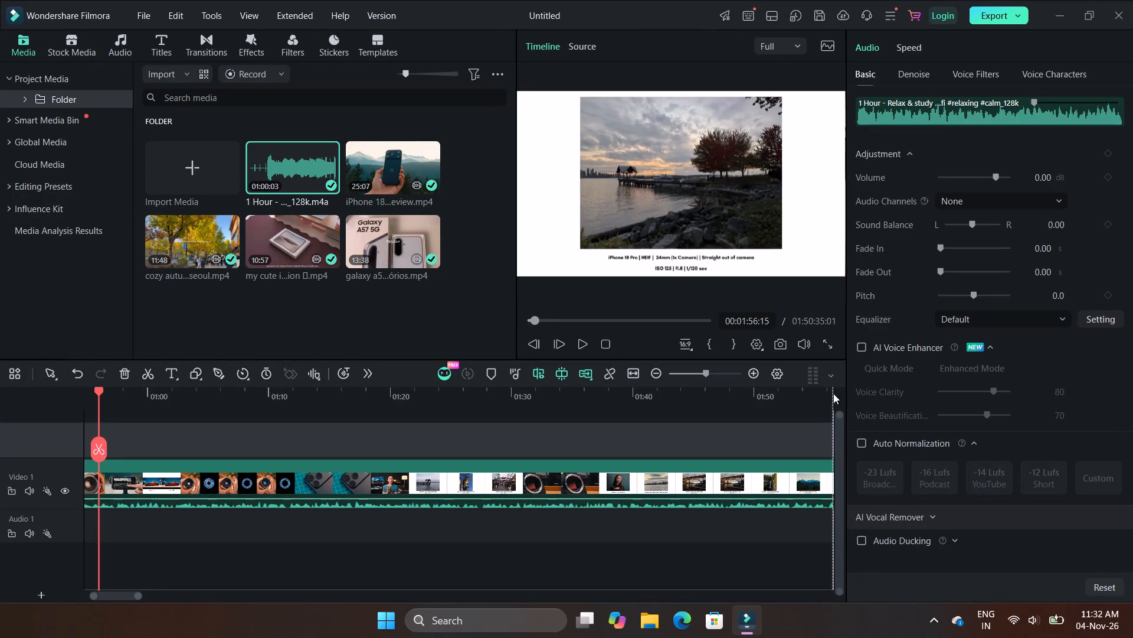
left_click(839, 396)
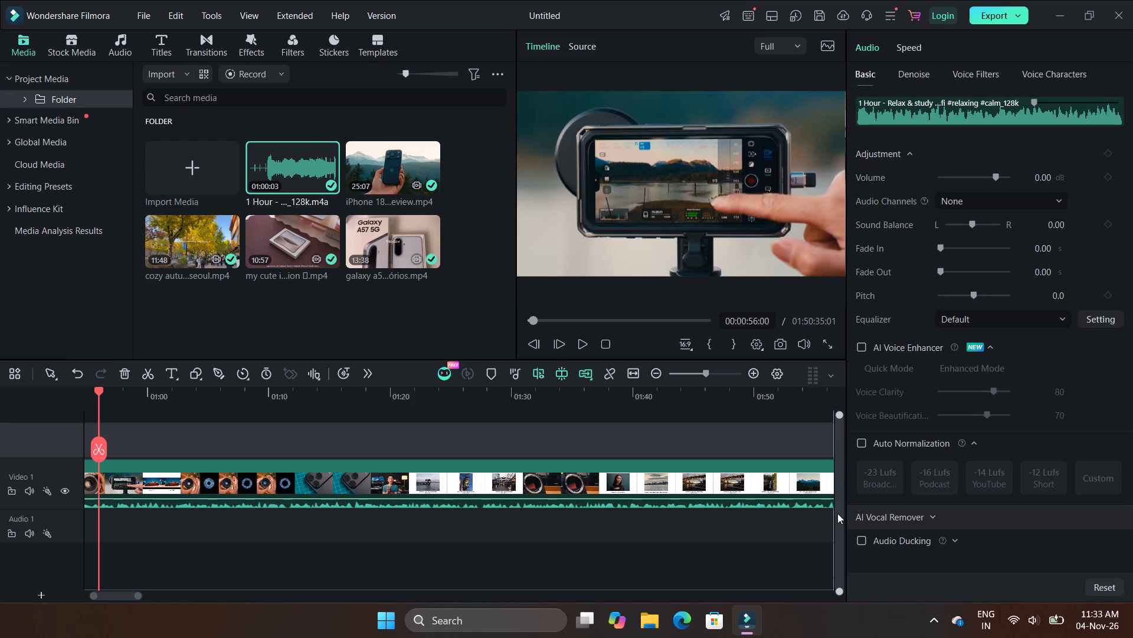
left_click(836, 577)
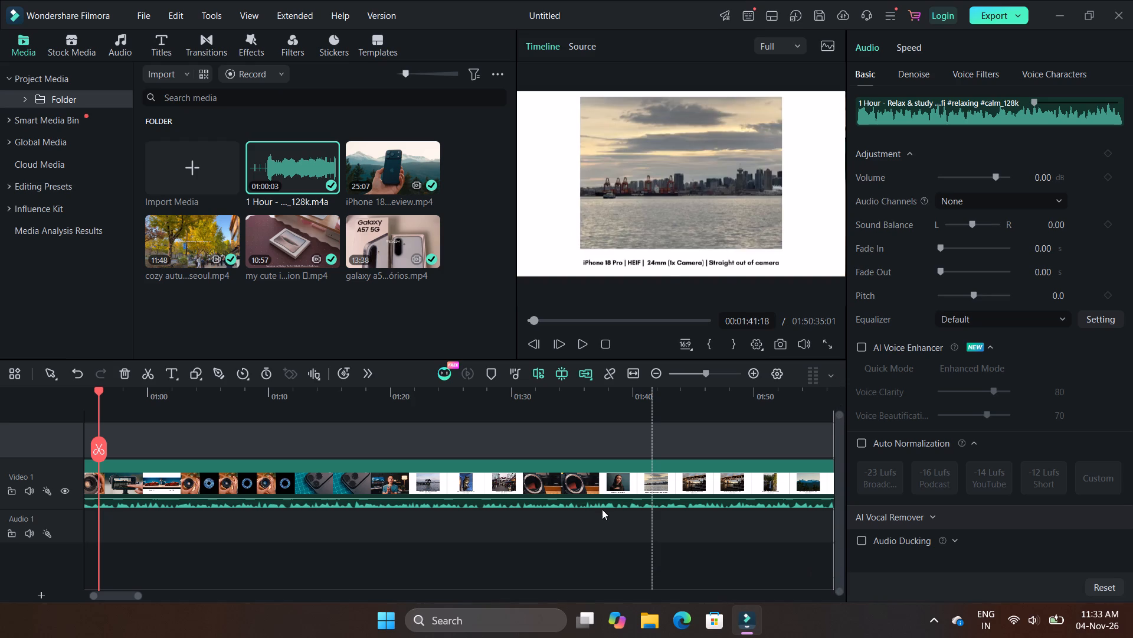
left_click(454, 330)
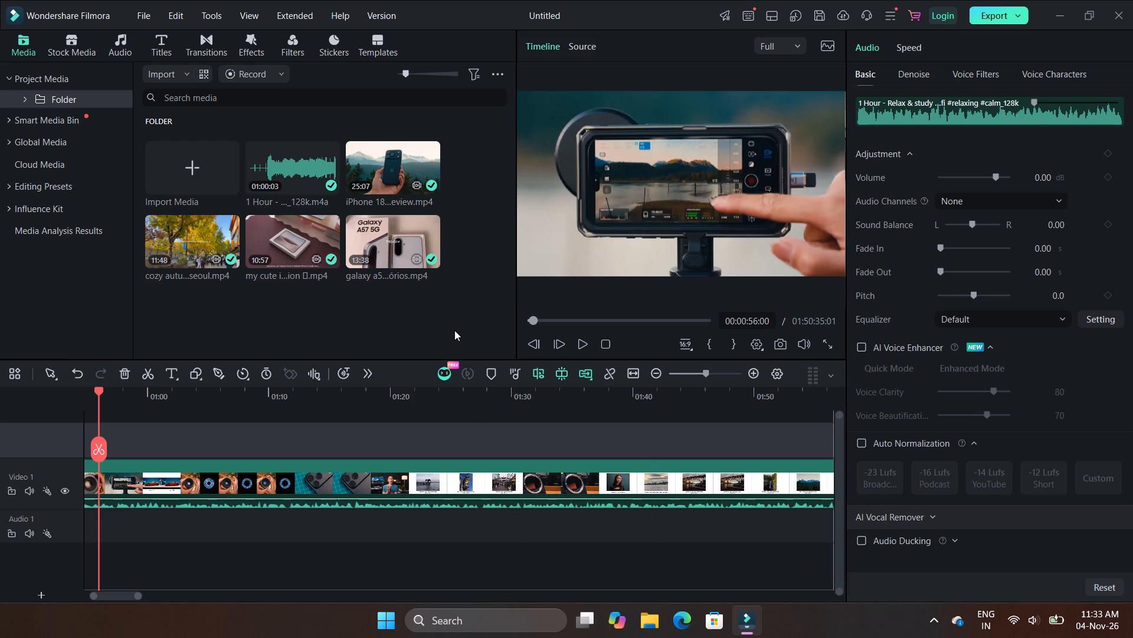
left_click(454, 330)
Play the timeline preview from the current playhead position.
left_click(578, 346)
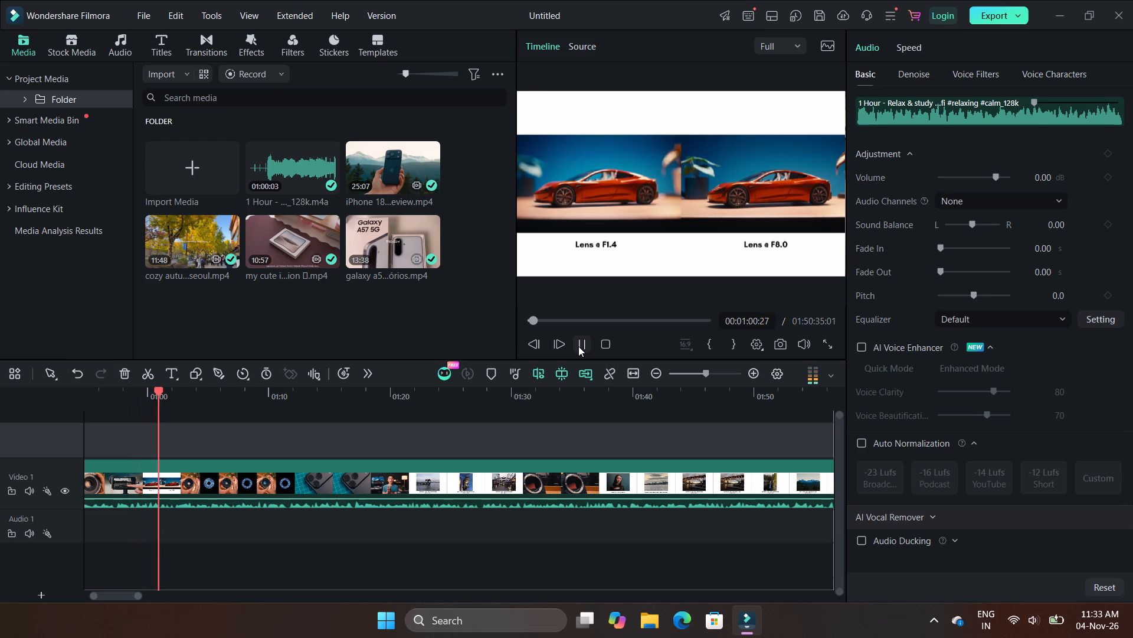
Move the one-hour lofi music clip on Audio 1 to the very start of the timeline.
left_click(693, 370)
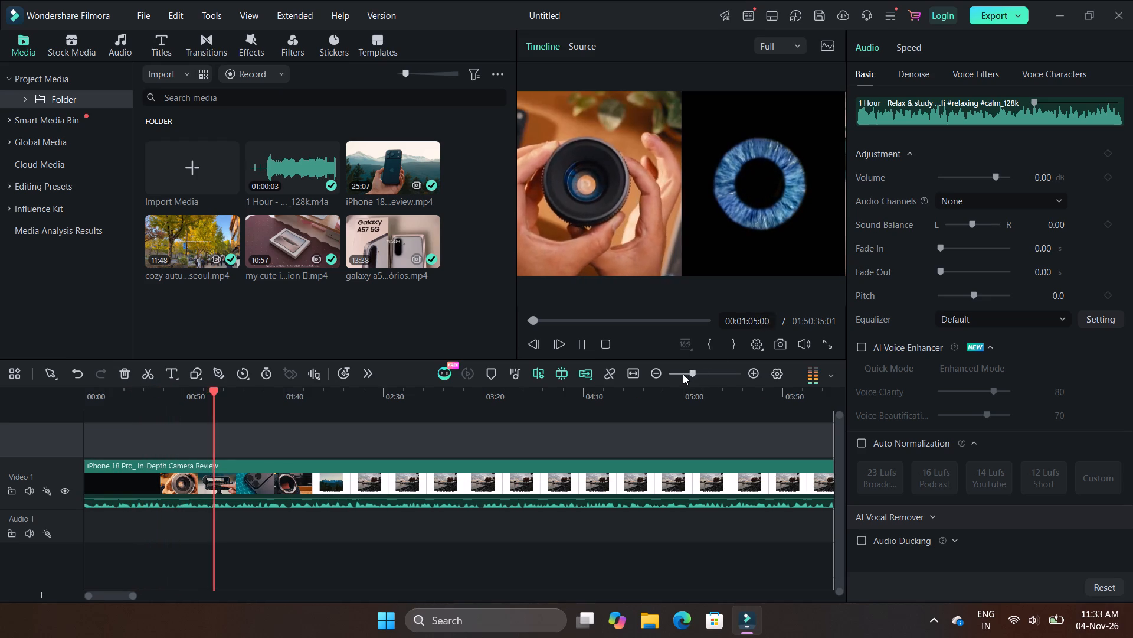
left_click(683, 374)
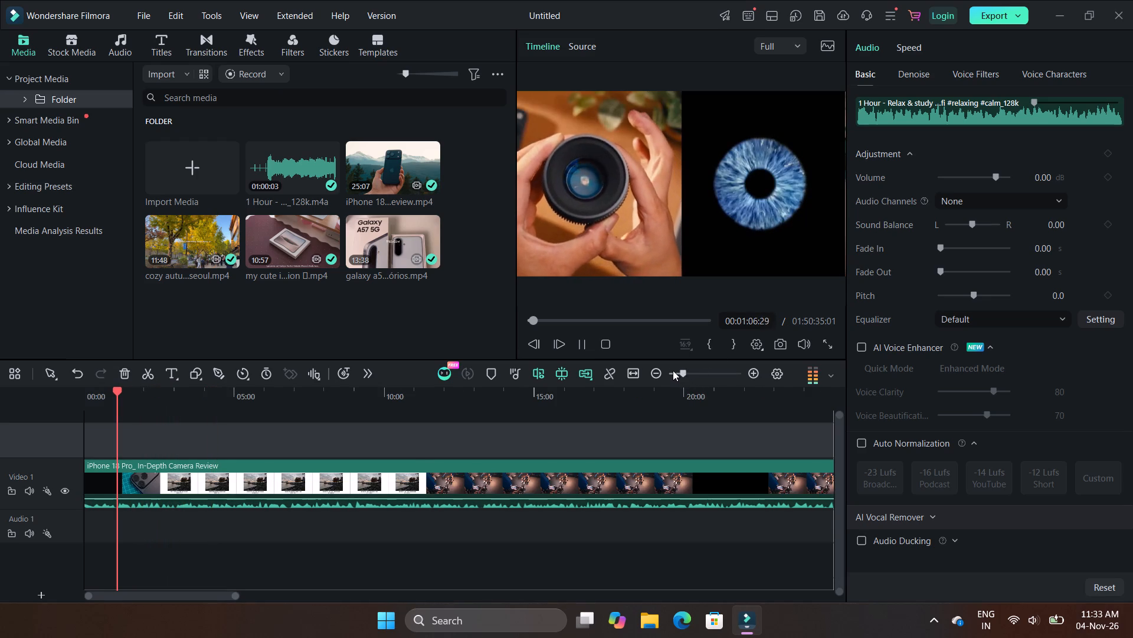
left_click(673, 370)
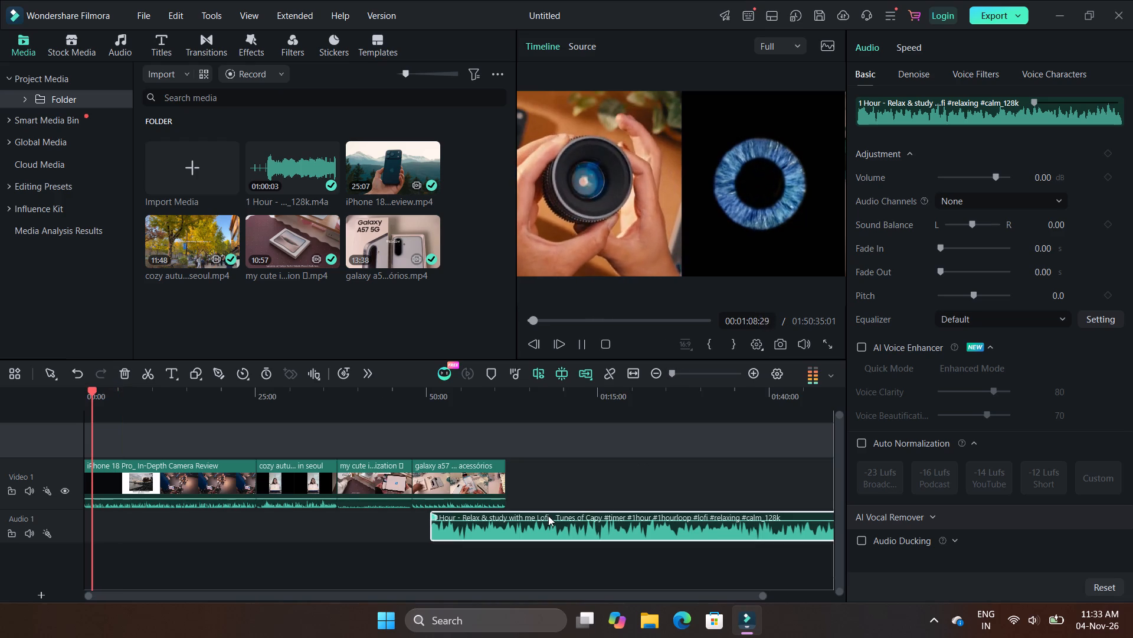
left_click_drag(530, 518, 96, 519)
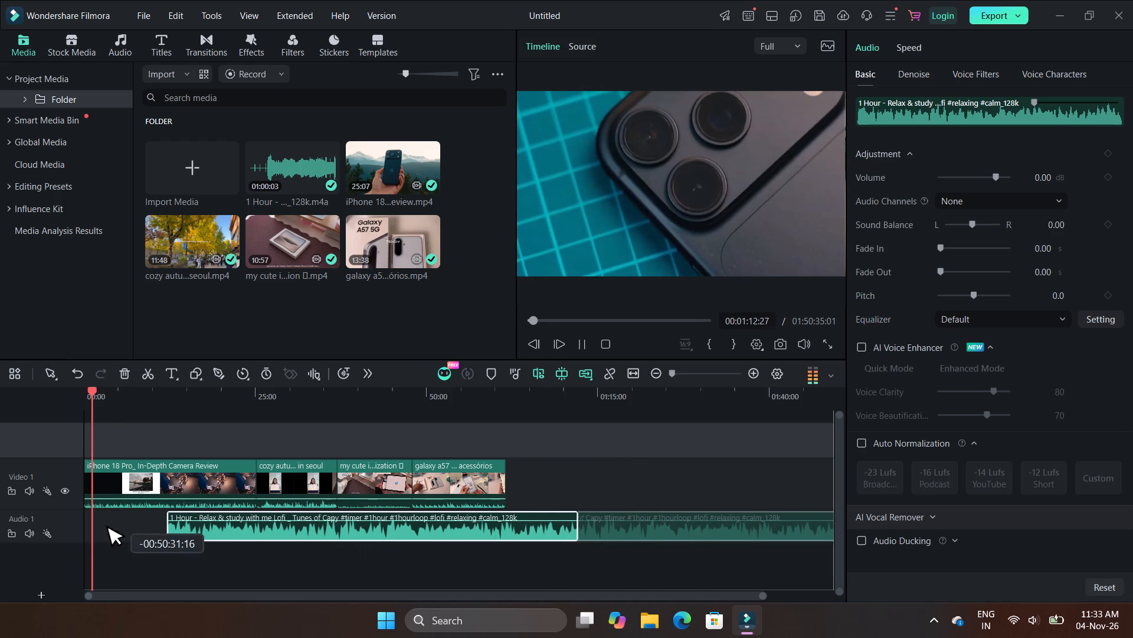
left_click_drag(96, 519, 75, 516)
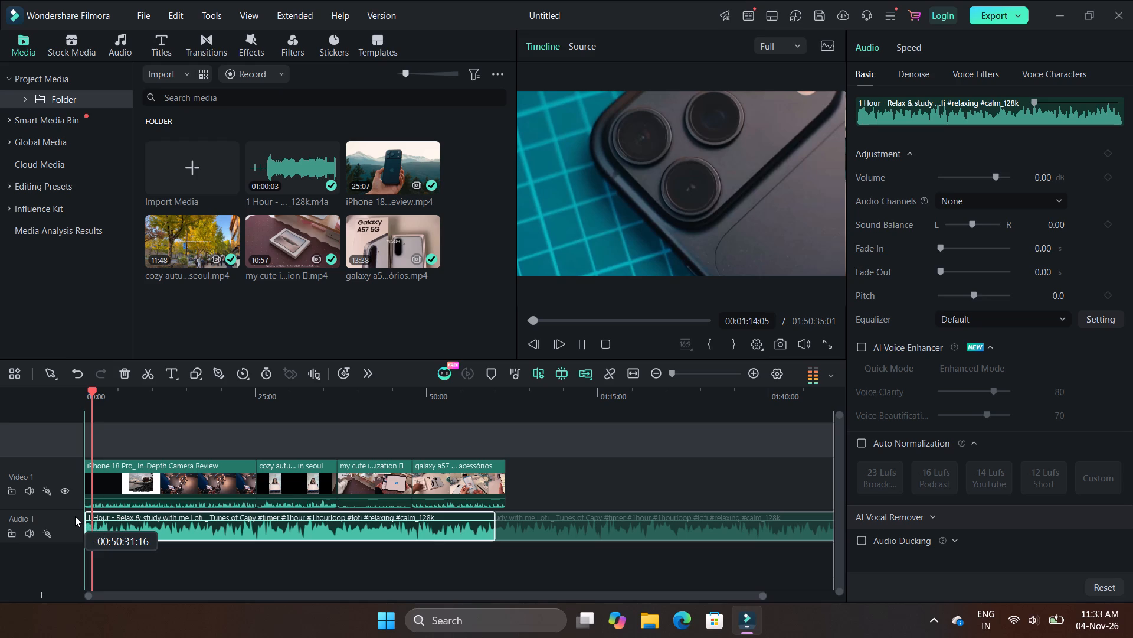
Play the timeline preview to check the video together with the repositioned music.
left_click(686, 372)
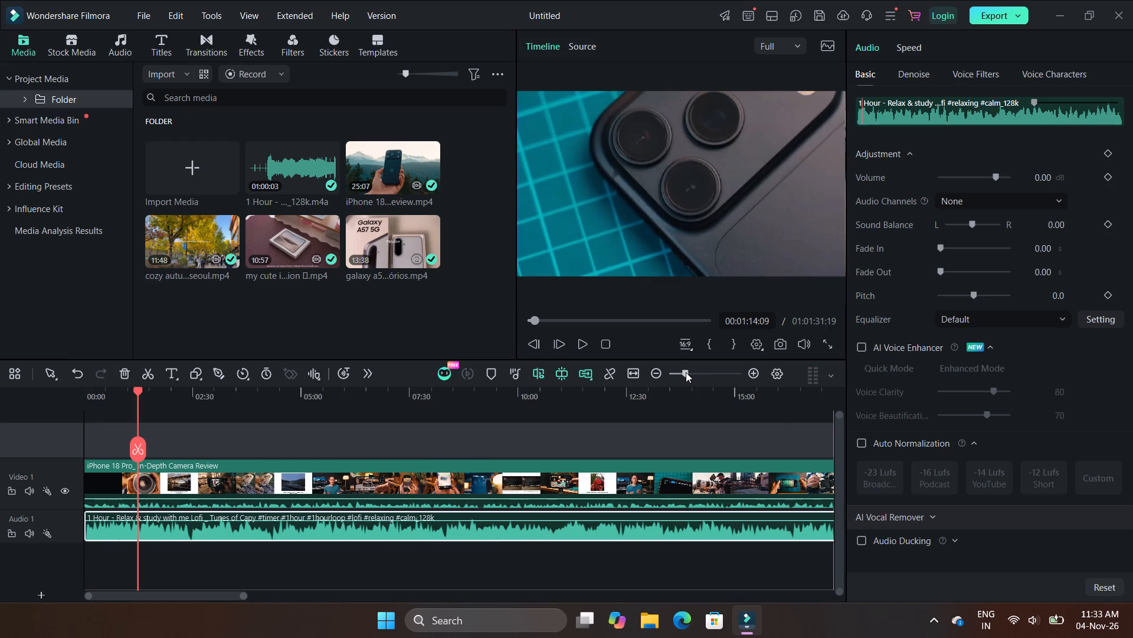
left_click(584, 343)
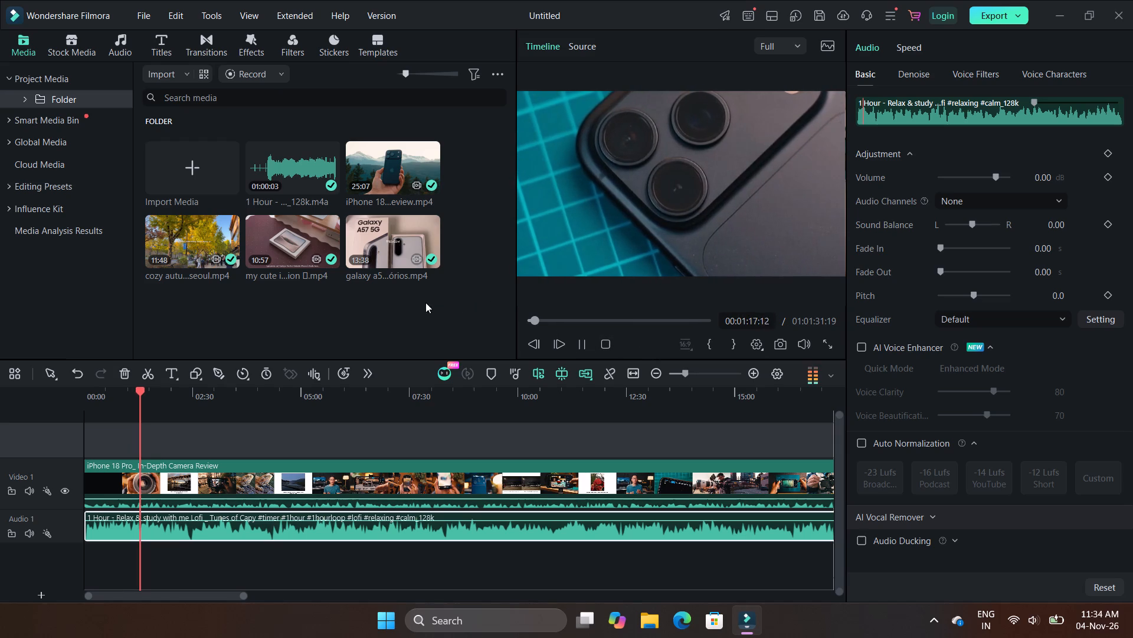
Add the ASMR sound effect Relaxing Deep White Noise - AISFX at the timeline start on a new audio track below the music.
left_click(116, 47)
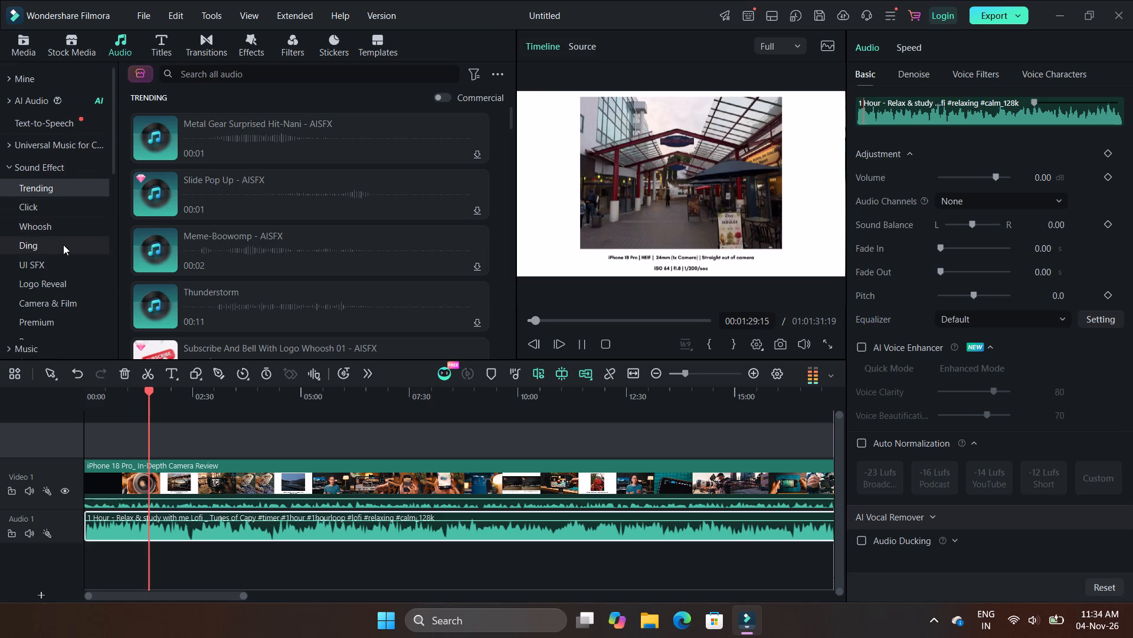
scroll(63, 245, "down", 1)
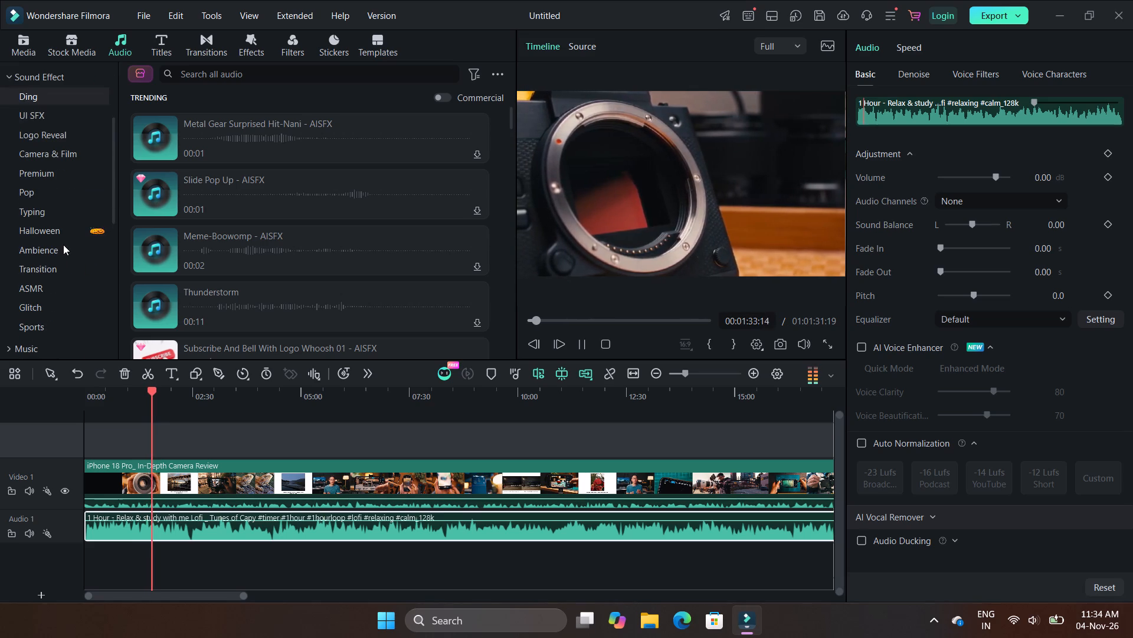
left_click(50, 287)
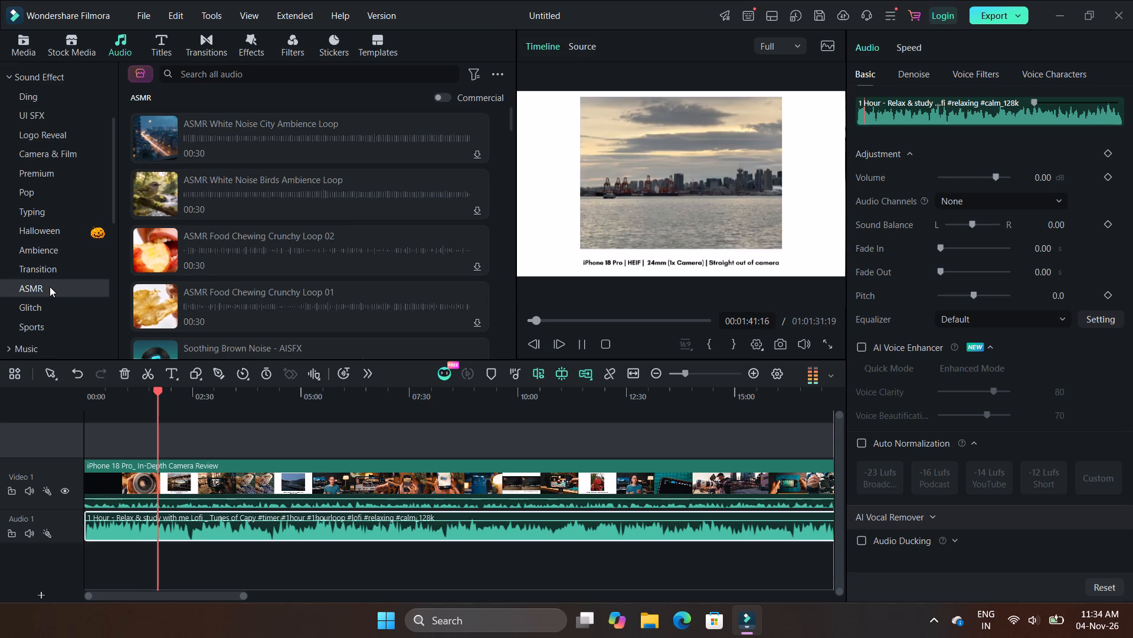
scroll(264, 262, "down", 1)
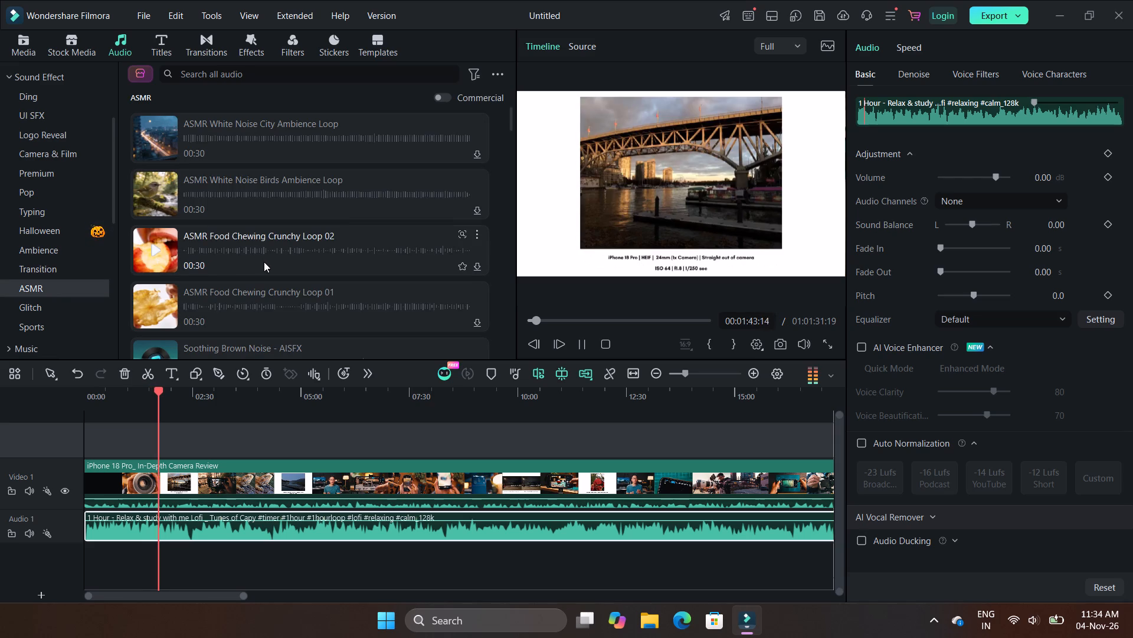
scroll(264, 262, "down", 1)
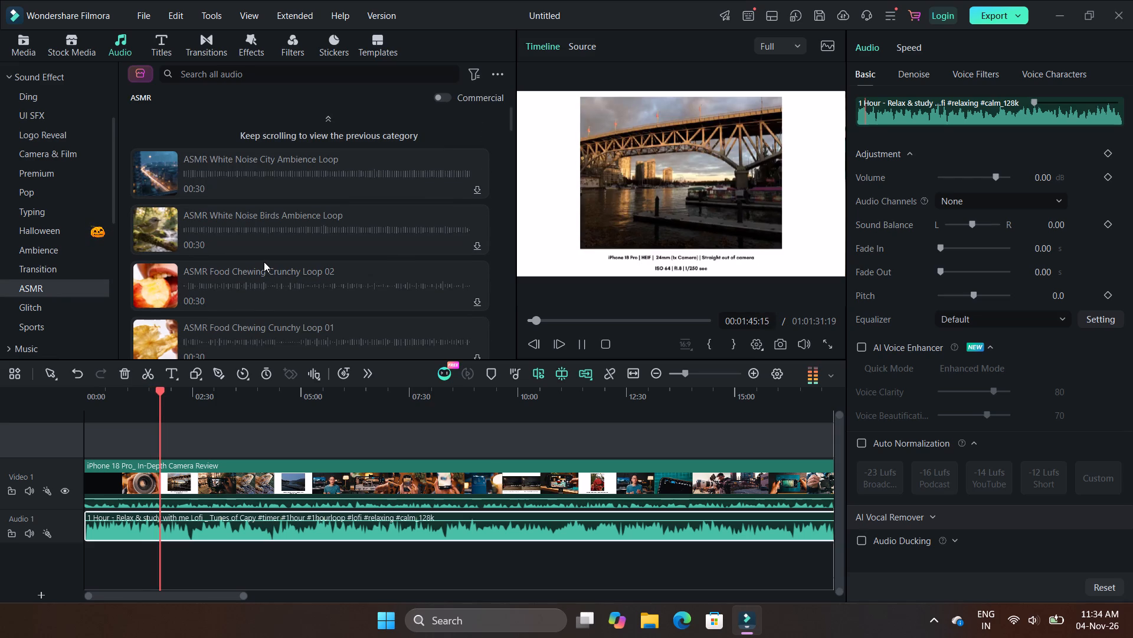
scroll(264, 262, "down", 2)
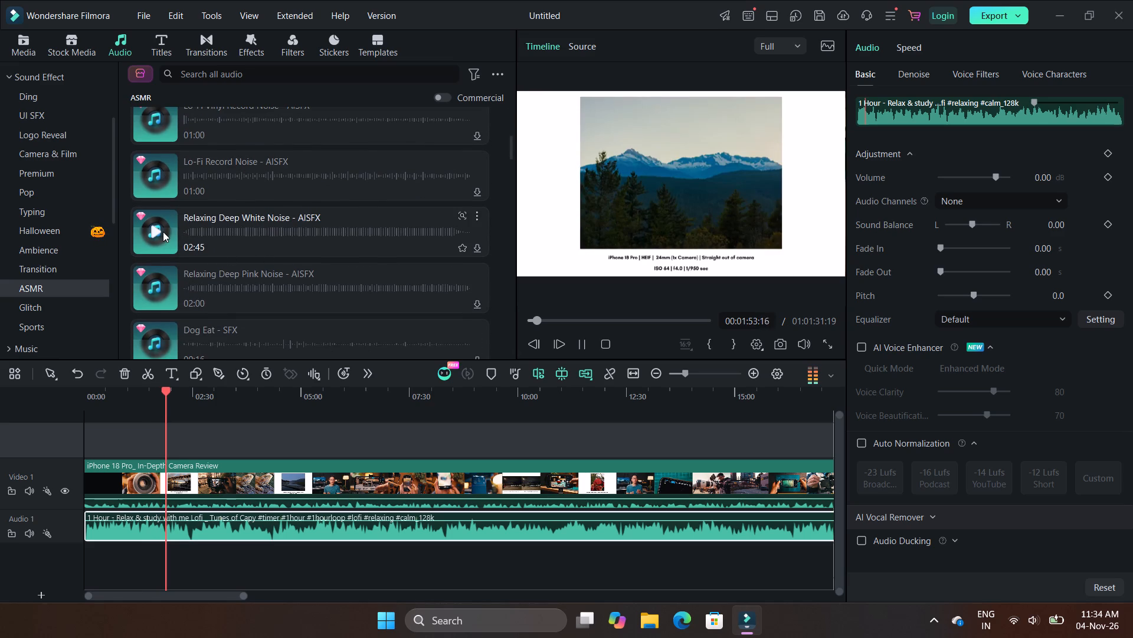
left_click_drag(163, 232, 163, 233)
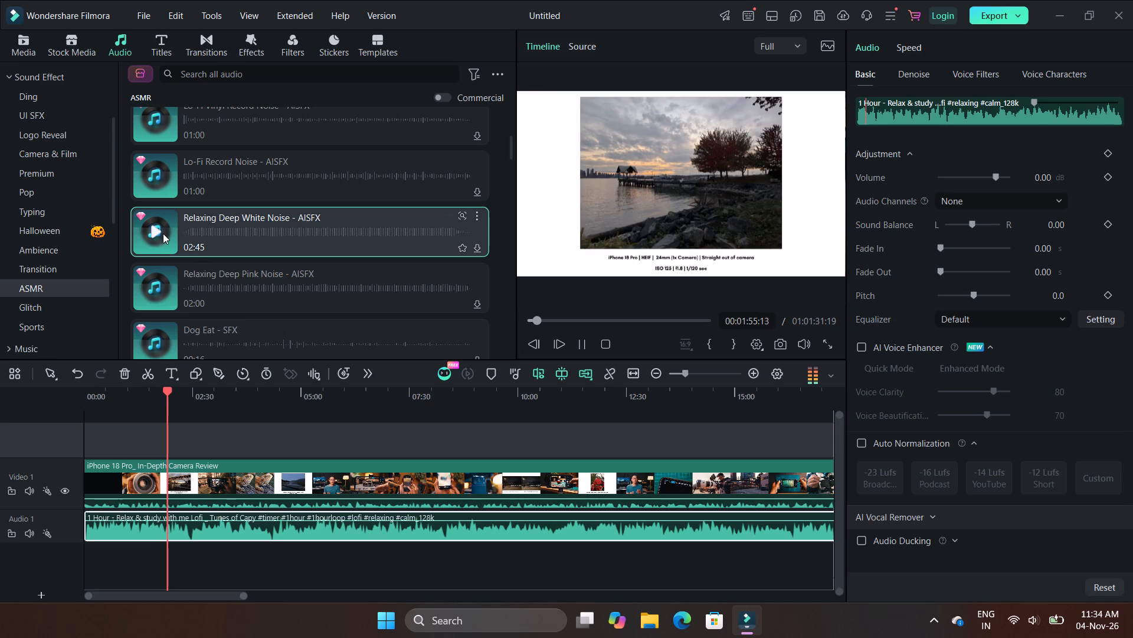
left_click_drag(163, 233, 87, 561)
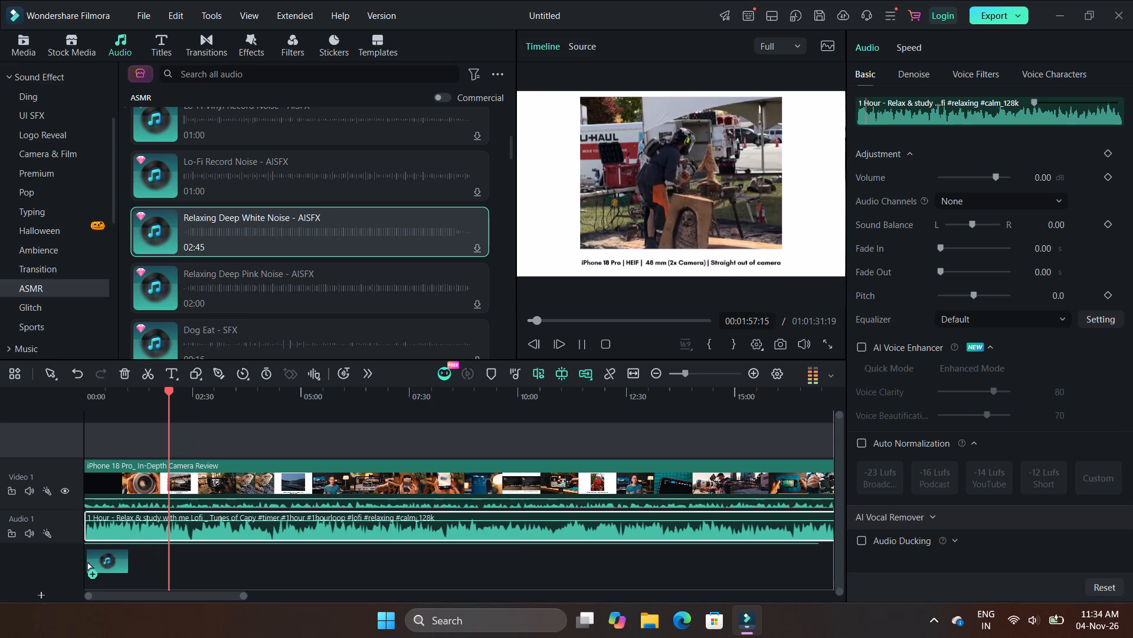
left_click_drag(87, 561, 85, 558)
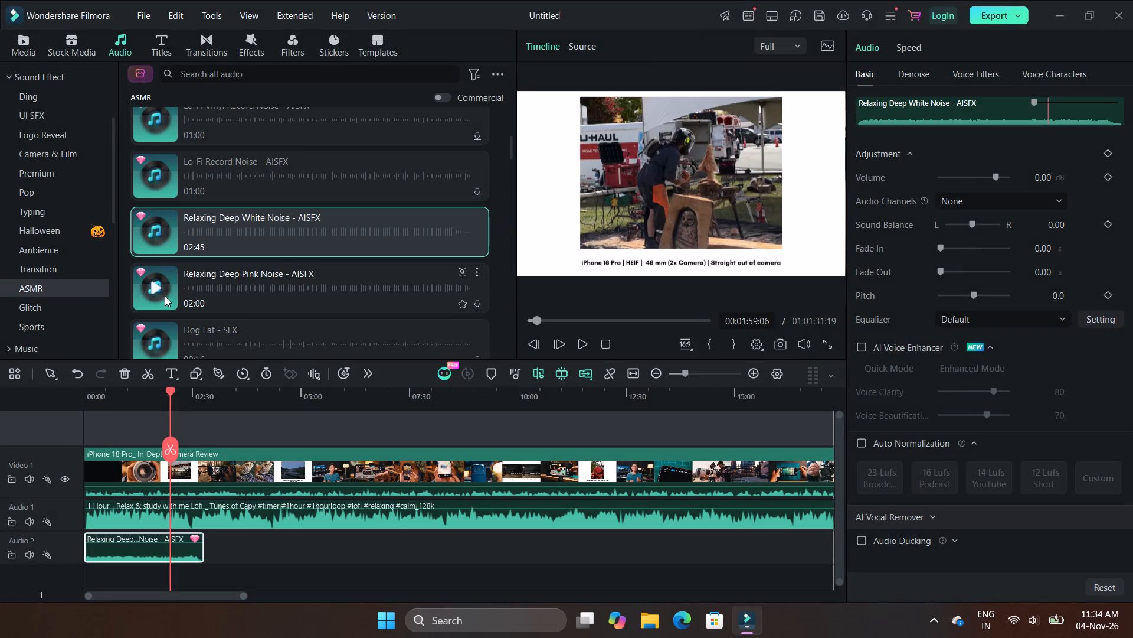
Add Relaxing Deep Pink Noise - AISFX to Audio 2 directly after the white noise clip.
left_click_drag(165, 296, 205, 549)
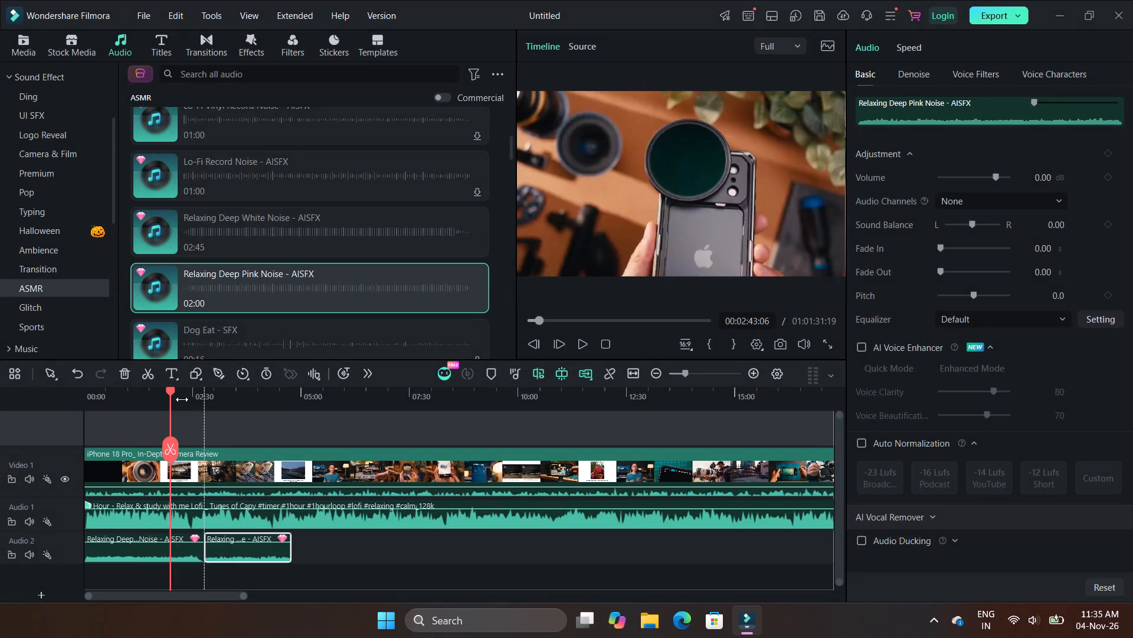
Add the ASMR effect Forest Night Ambience-Crickets Chirping - SFX to Audio 2 directly after the pink noise clip.
scroll(230, 332, "down", 1)
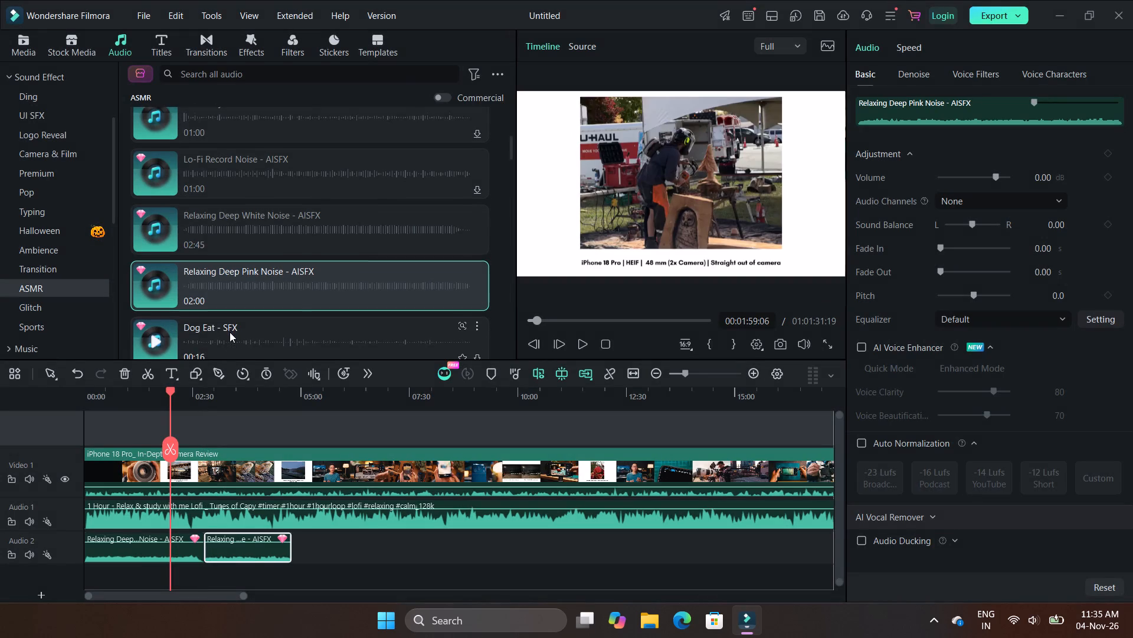
scroll(230, 332, "down", 1)
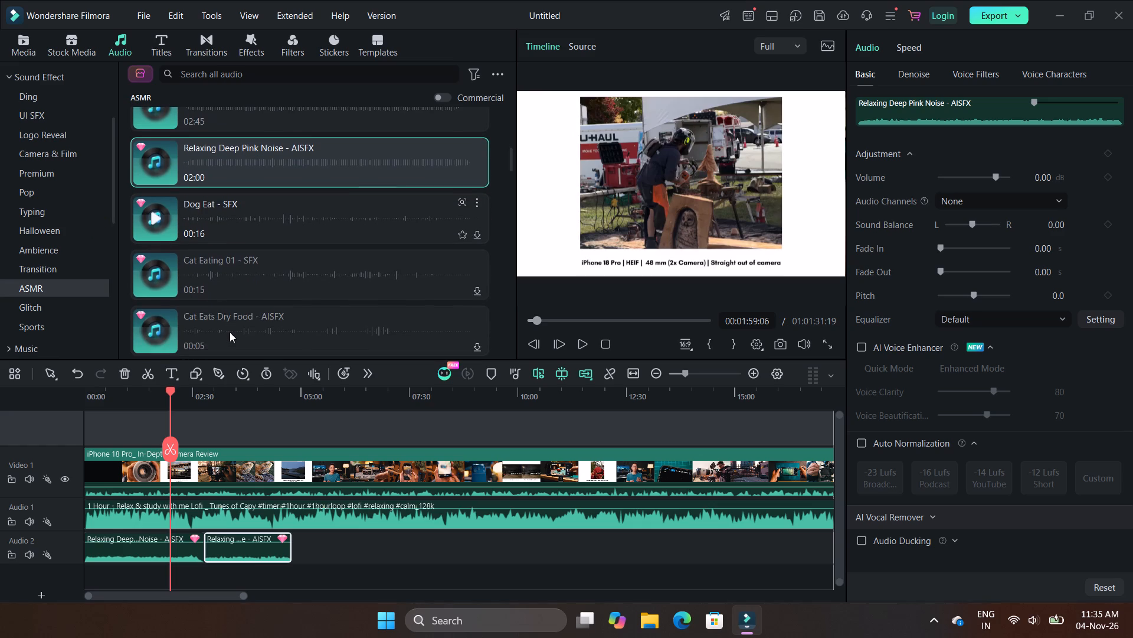
scroll(230, 332, "down", 1)
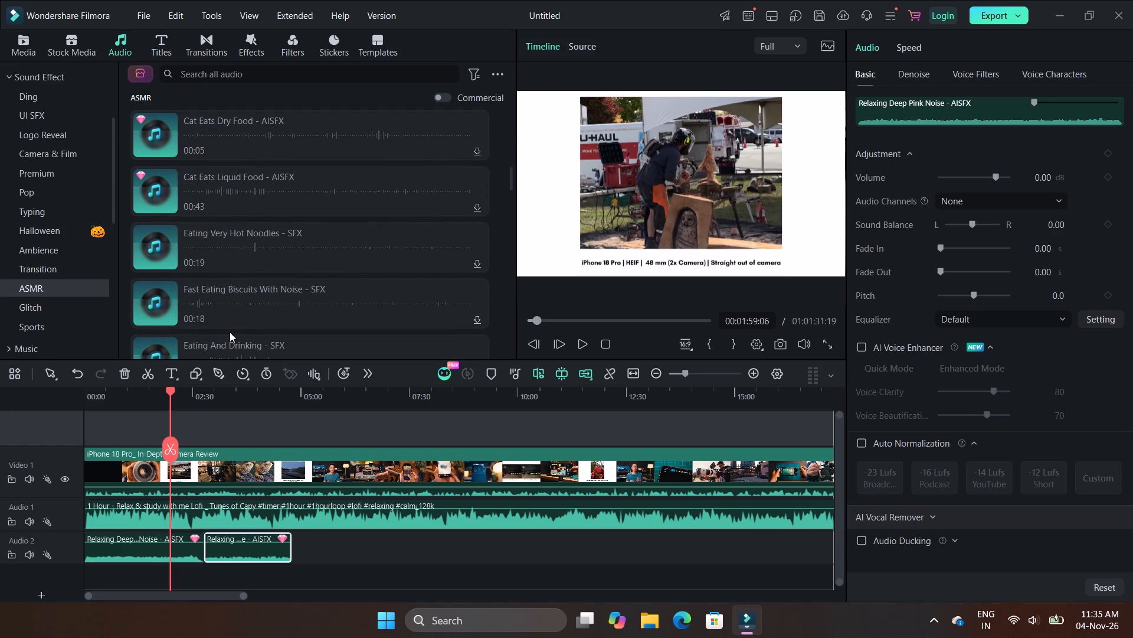
scroll(230, 332, "down", 1)
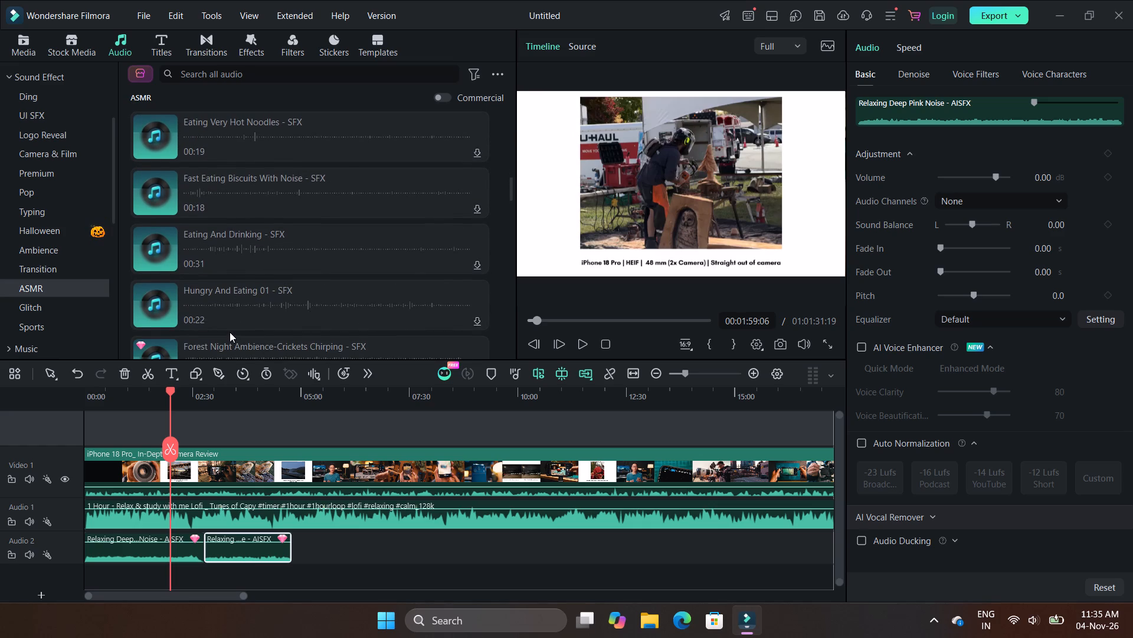
scroll(230, 332, "down", 1)
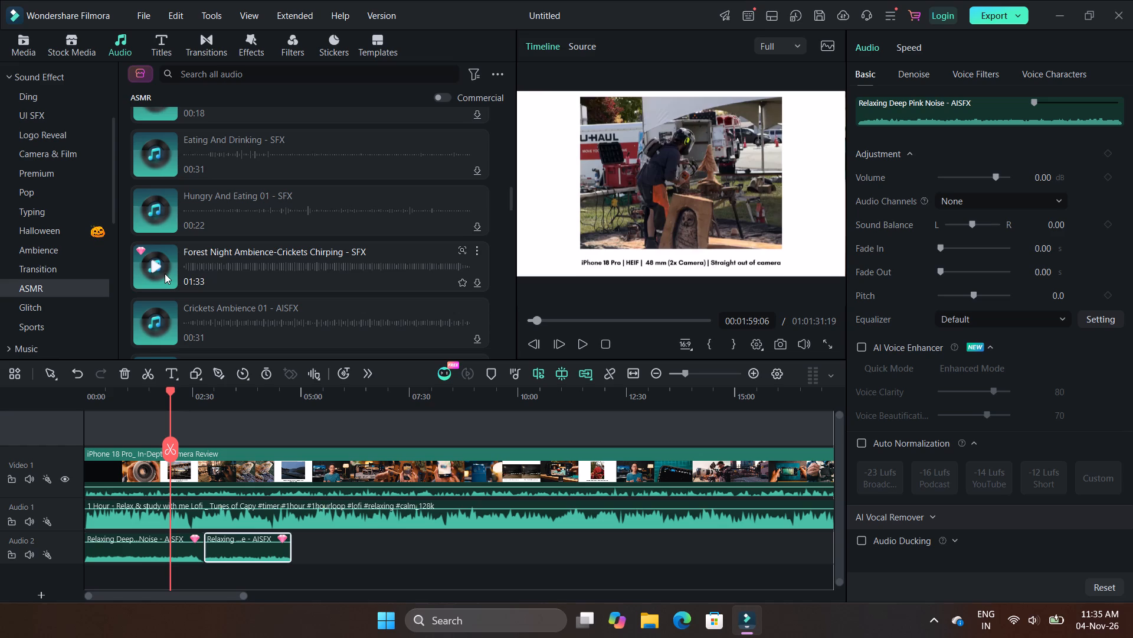
left_click_drag(165, 274, 293, 543)
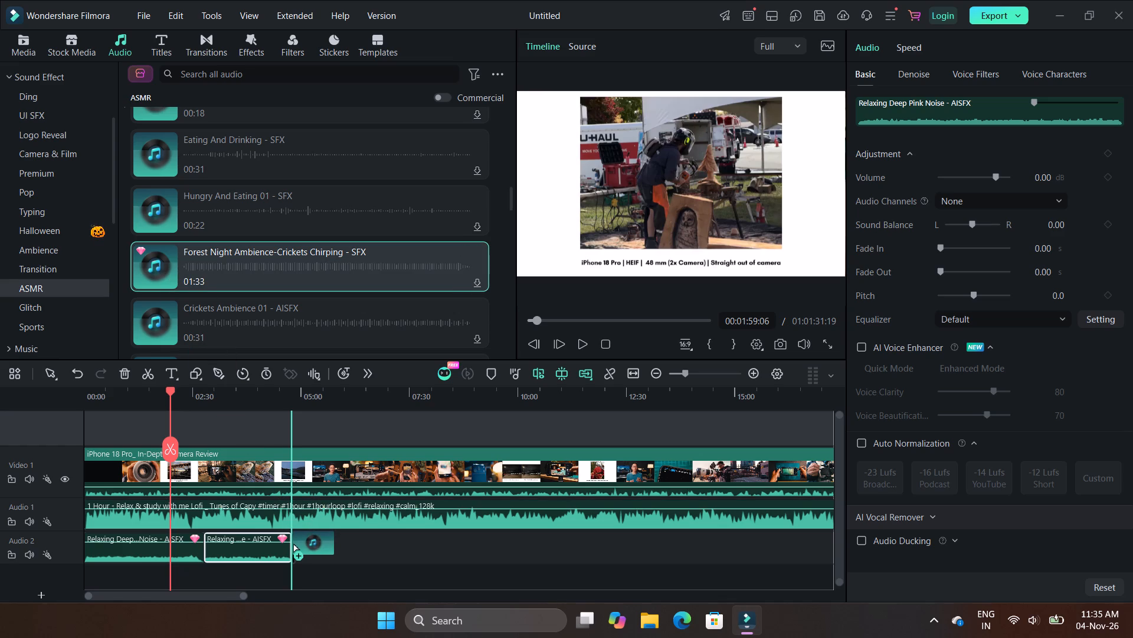
left_click_drag(293, 543, 293, 548)
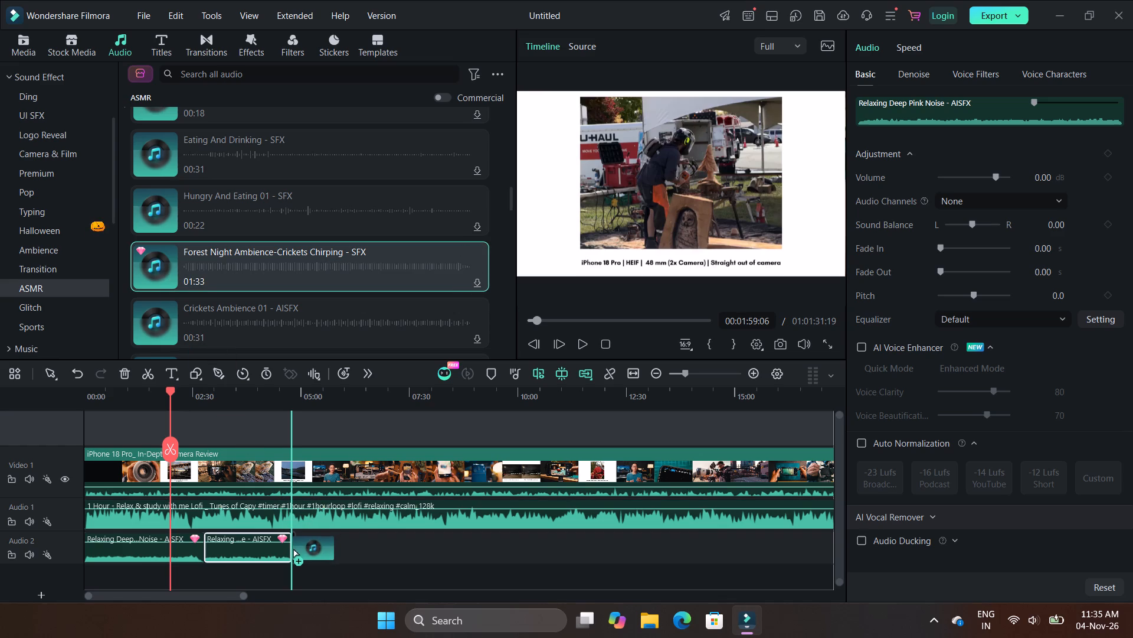
left_click_drag(293, 548, 294, 548)
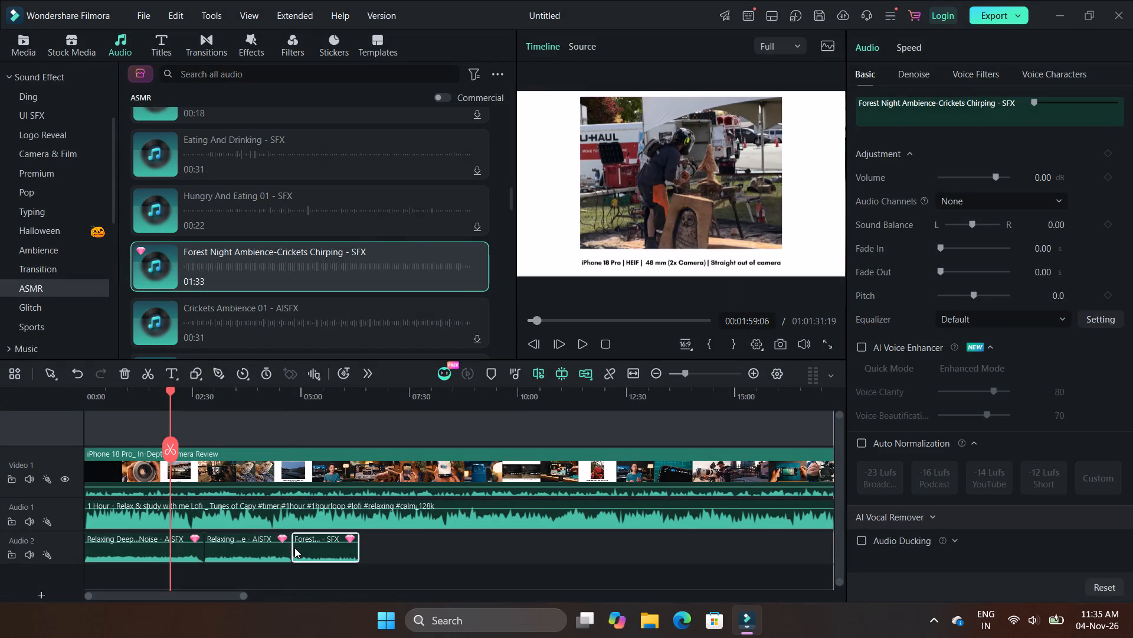
Add the ASMR effect Highway Car Ride Ambience - AISFX to Audio 2 directly after the Forest Night Ambience clip.
scroll(262, 317, "down", 1)
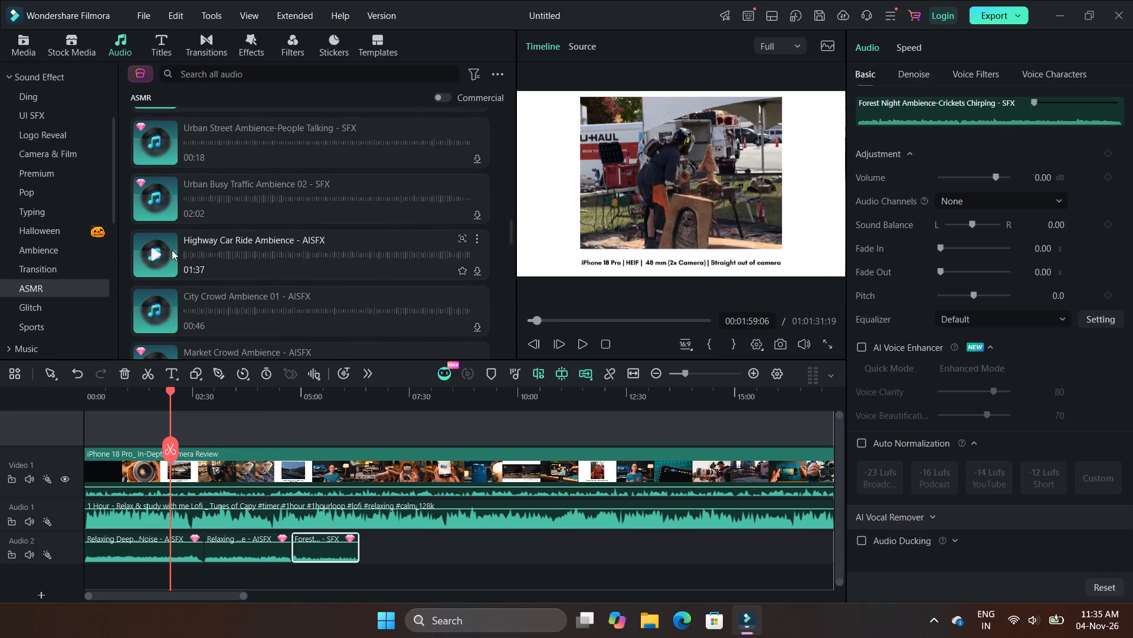
left_click_drag(179, 262, 359, 506)
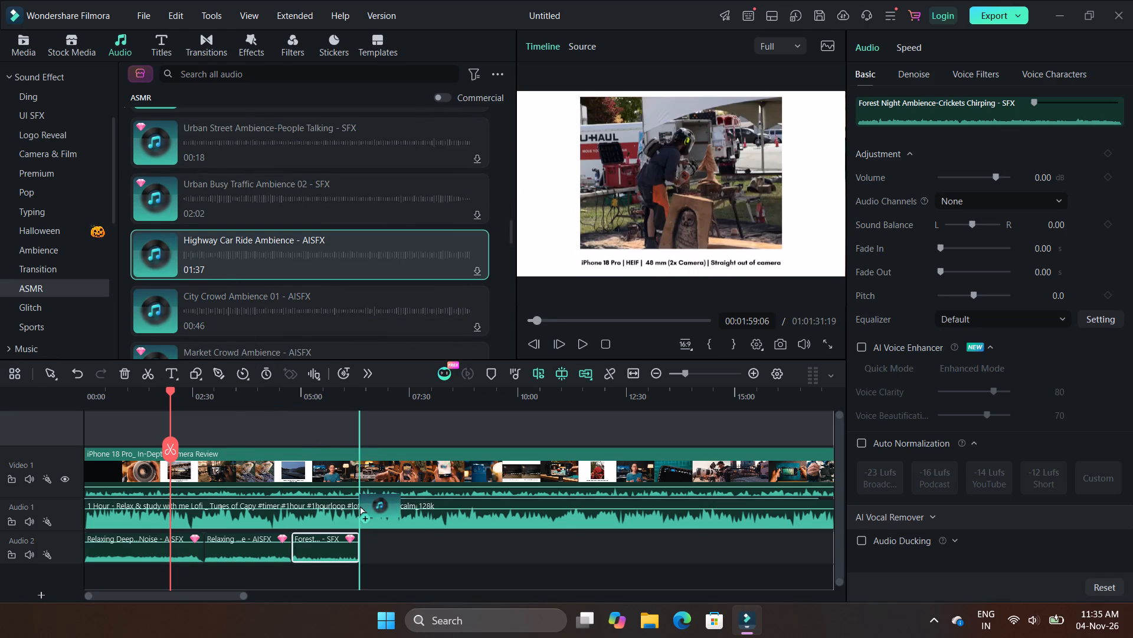
left_click_drag(359, 506, 359, 546)
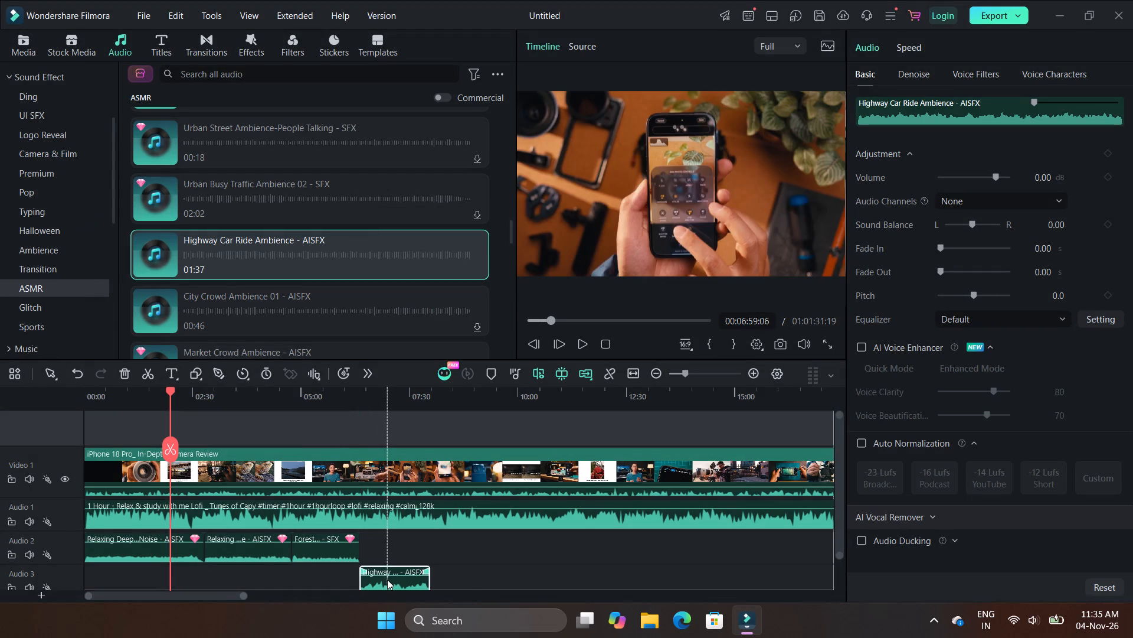
left_click_drag(387, 580, 389, 559)
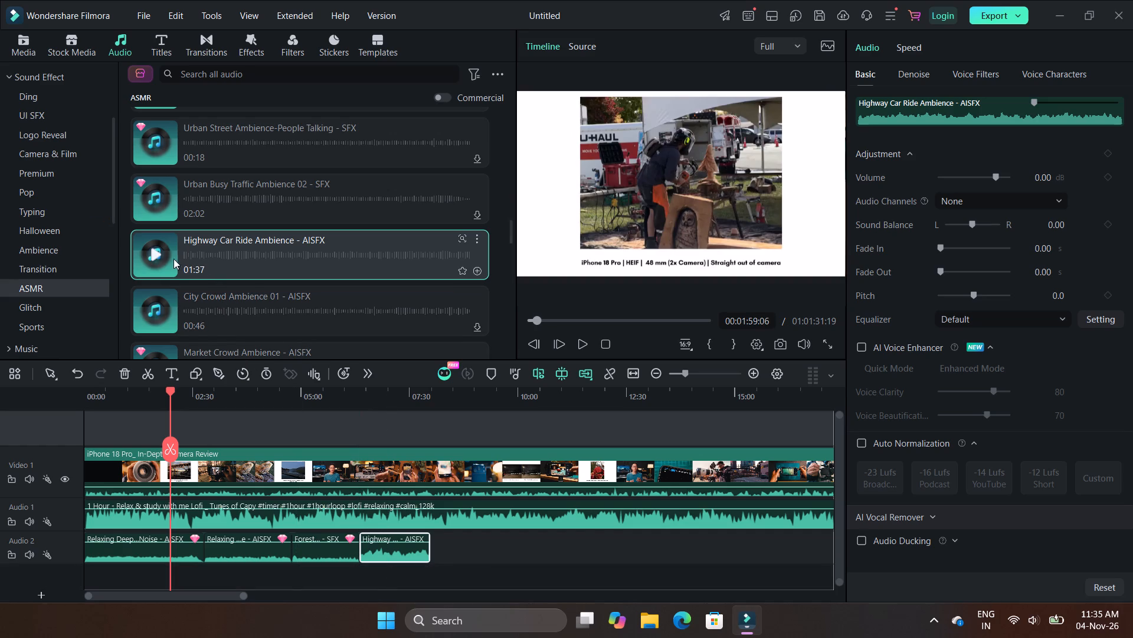
Add a second Highway Car Ride Ambience - AISFX clip to Audio 2 just after the first one.
left_click_drag(173, 274, 209, 313)
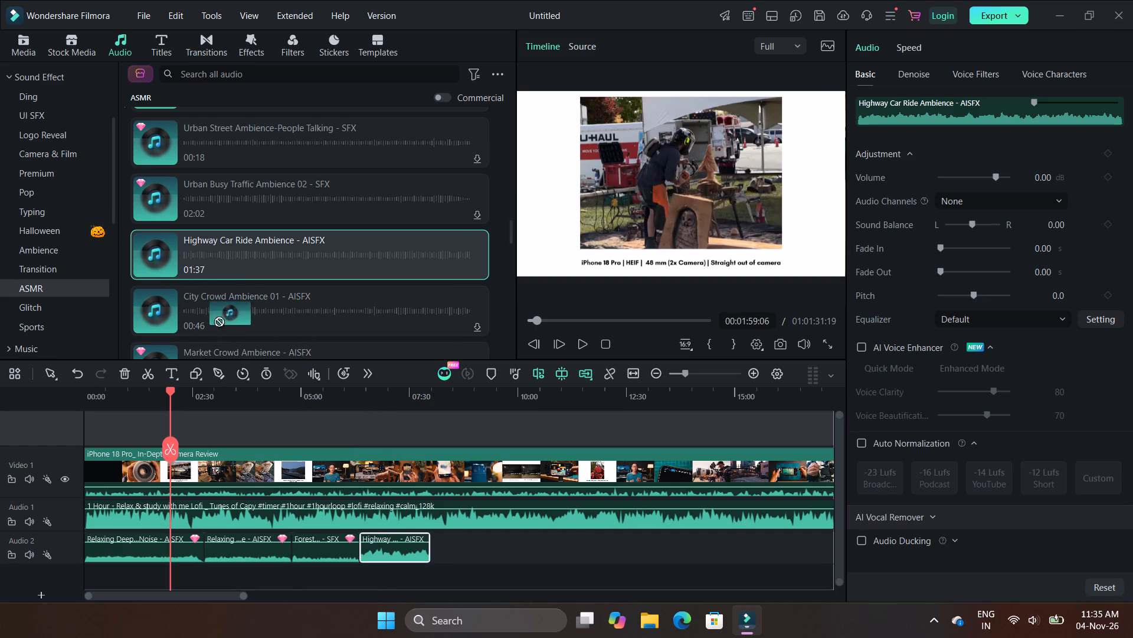
left_click_drag(209, 313, 433, 546)
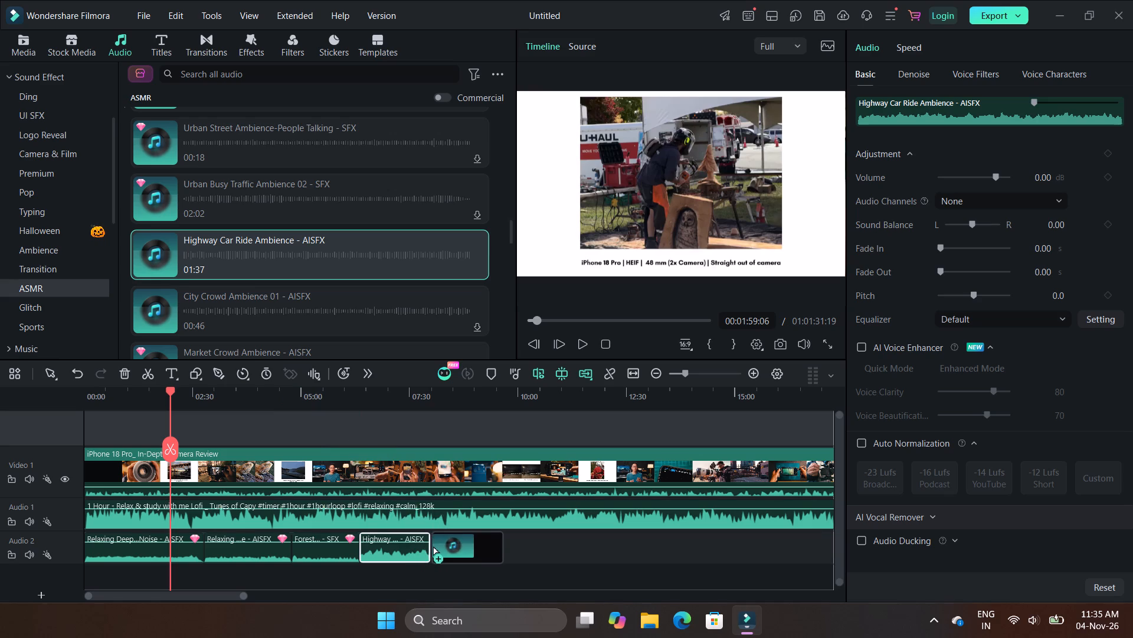
left_click_drag(433, 546, 433, 545)
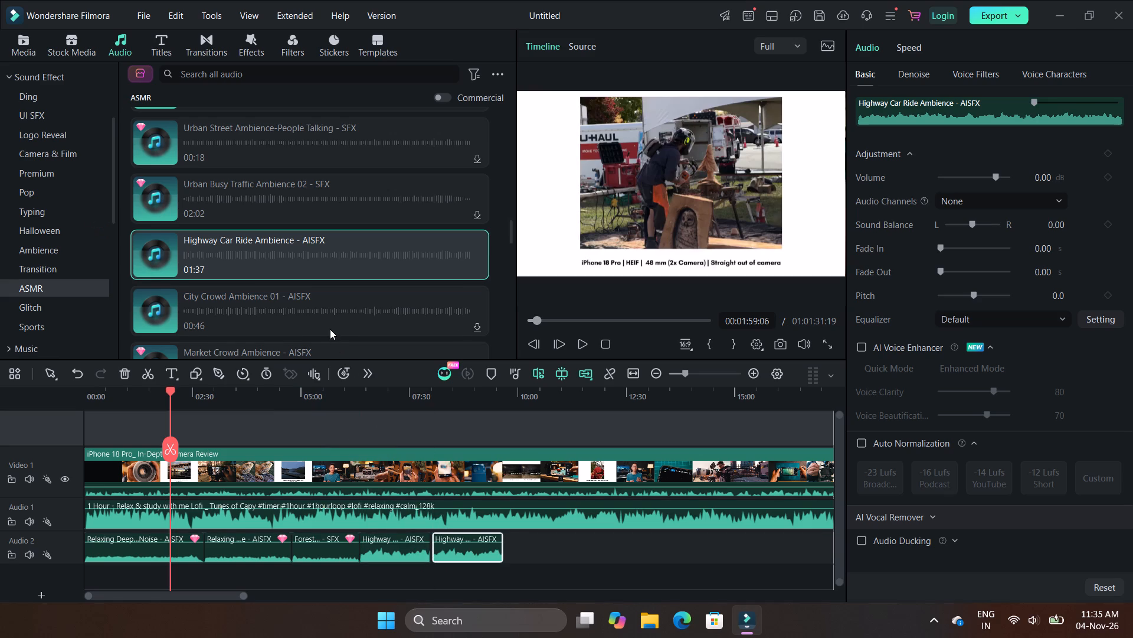
Place the ASMR effect Busy Street Ambience 02 - AISFX on Audio 2 shortly after the second highway clip, with its volume raised to 20 dB.
scroll(330, 325, "down", 1)
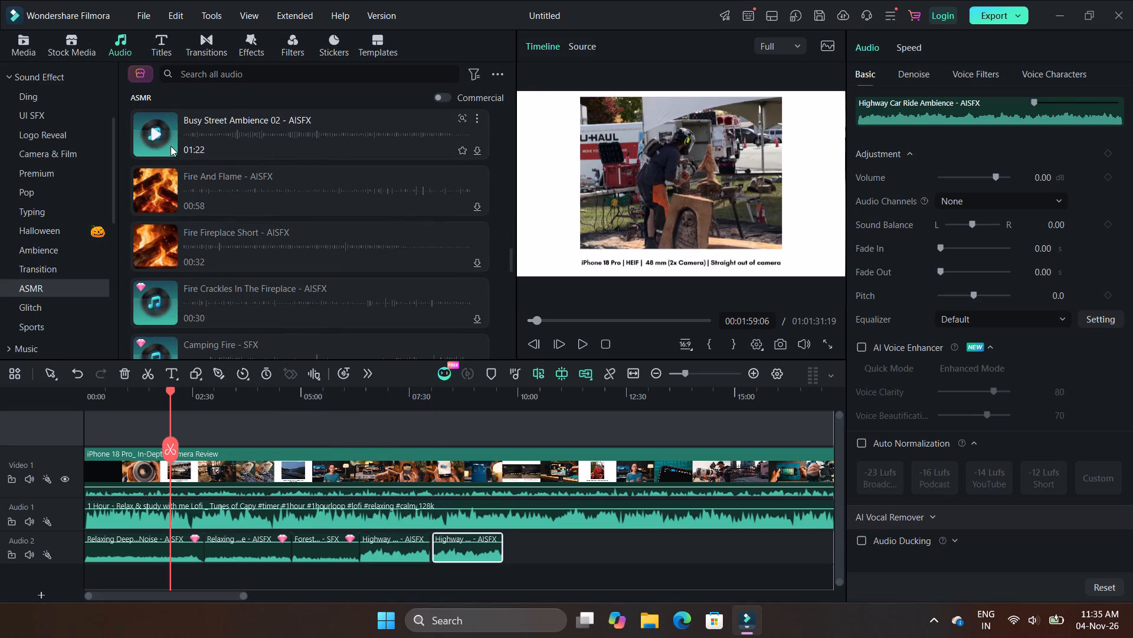
left_click_drag(171, 142, 350, 349)
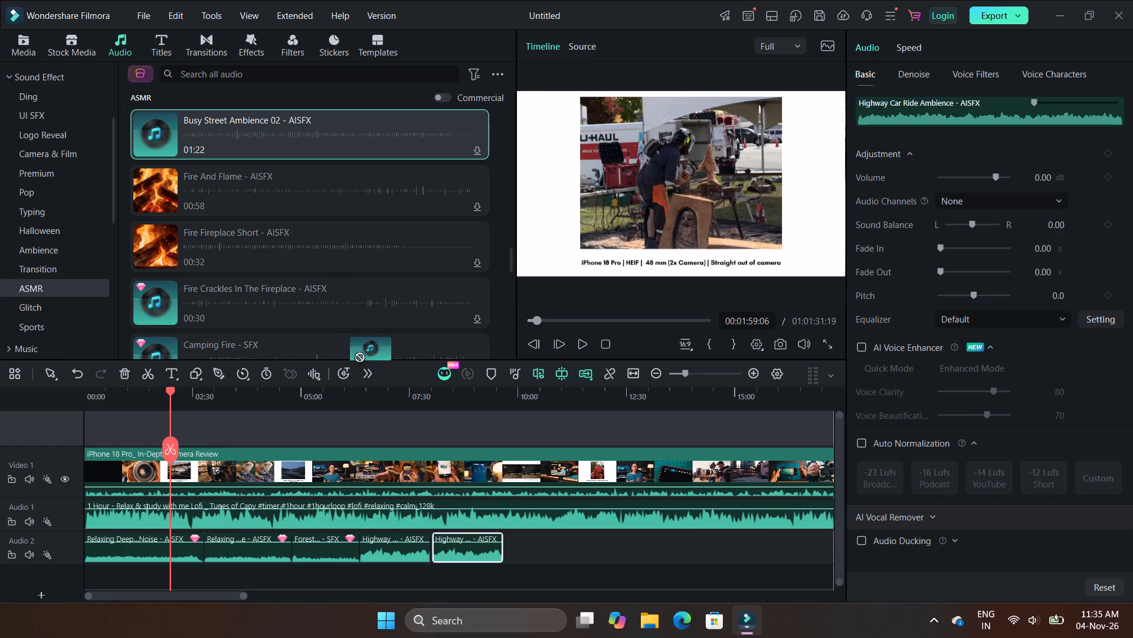
left_click_drag(350, 349, 506, 541)
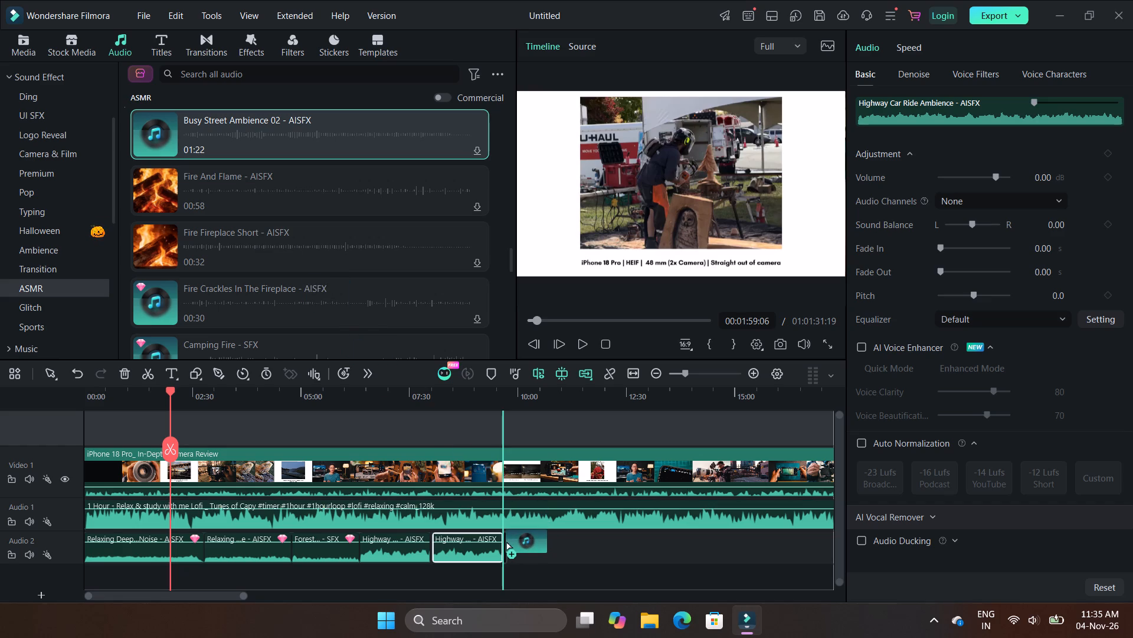
left_click_drag(506, 541, 503, 548)
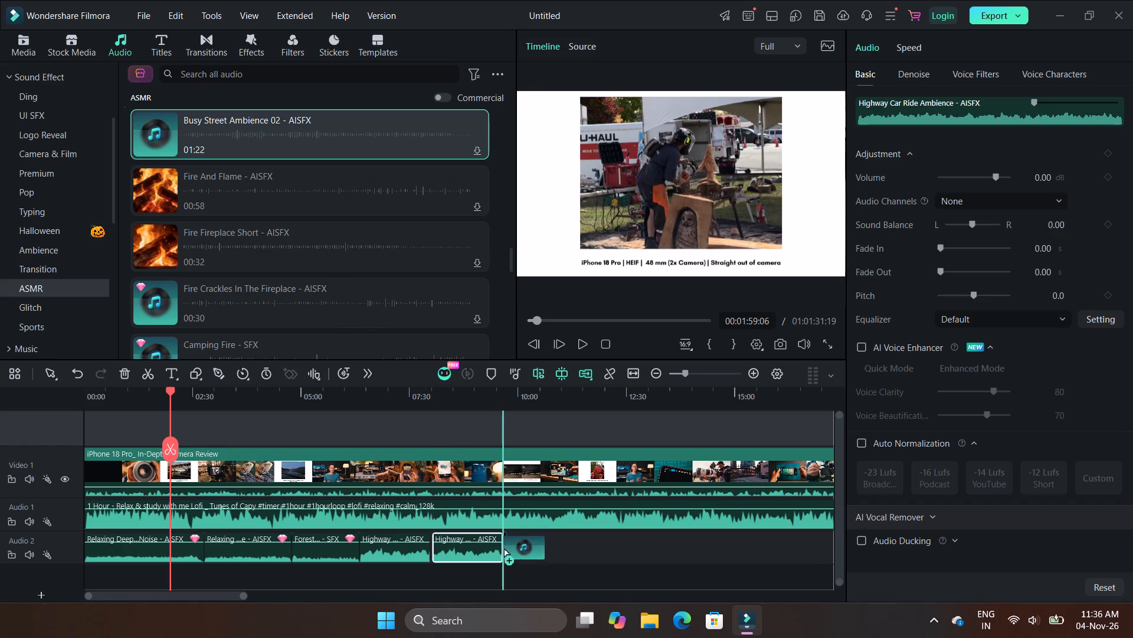
left_click_drag(503, 548, 505, 546)
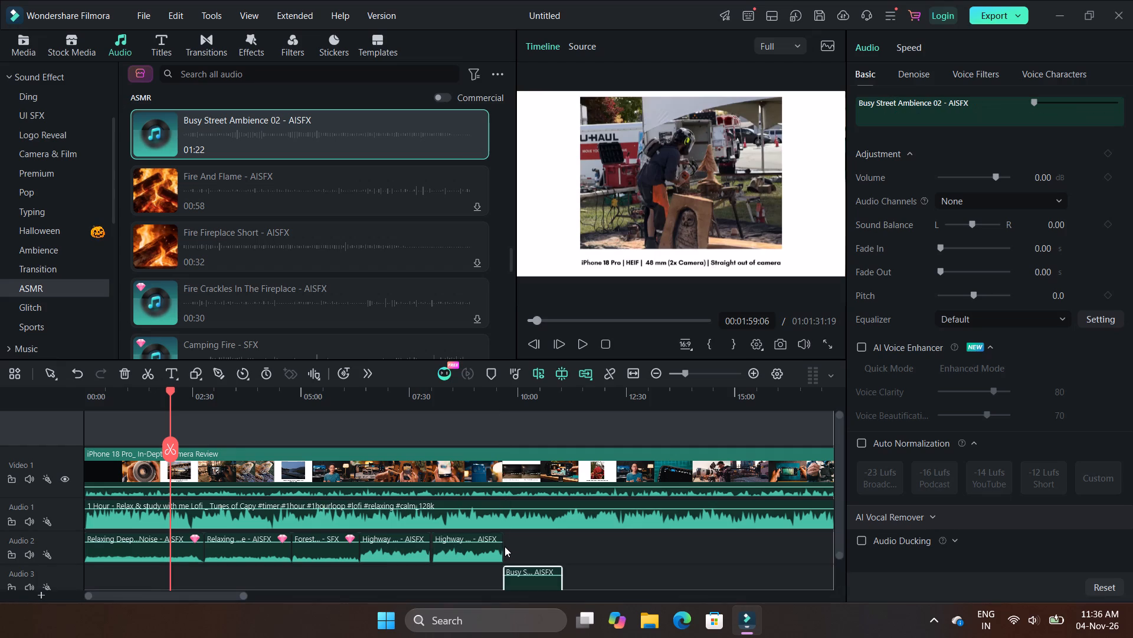
left_click_drag(528, 588, 528, 563)
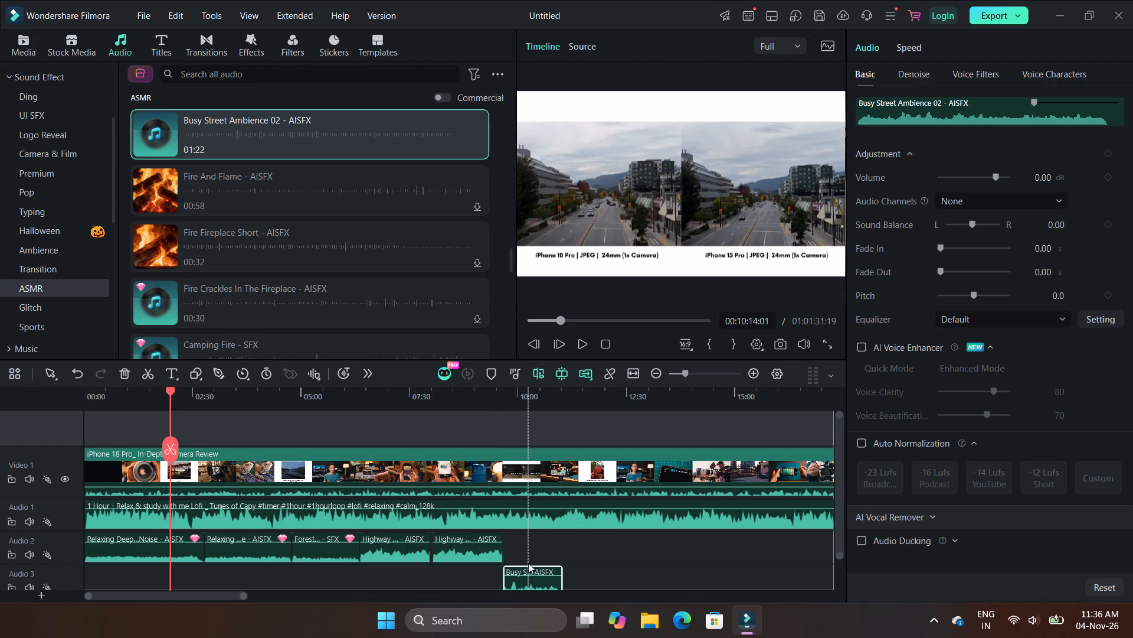
left_click_drag(538, 574, 541, 551)
left_click_drag(526, 582, 532, 574)
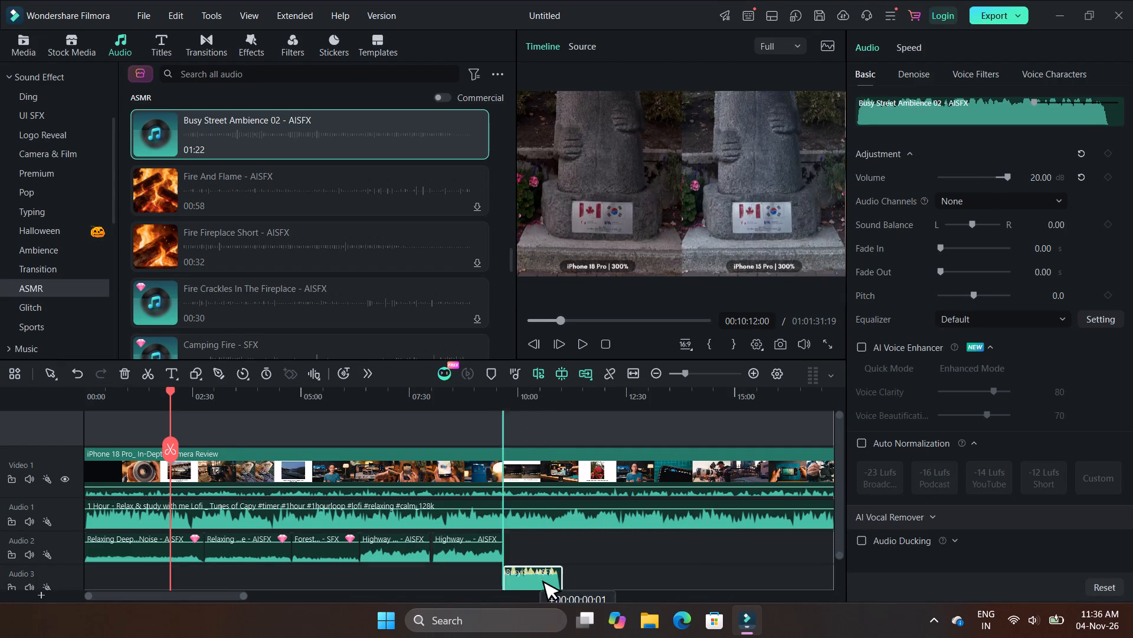
left_click_drag(532, 574, 534, 552)
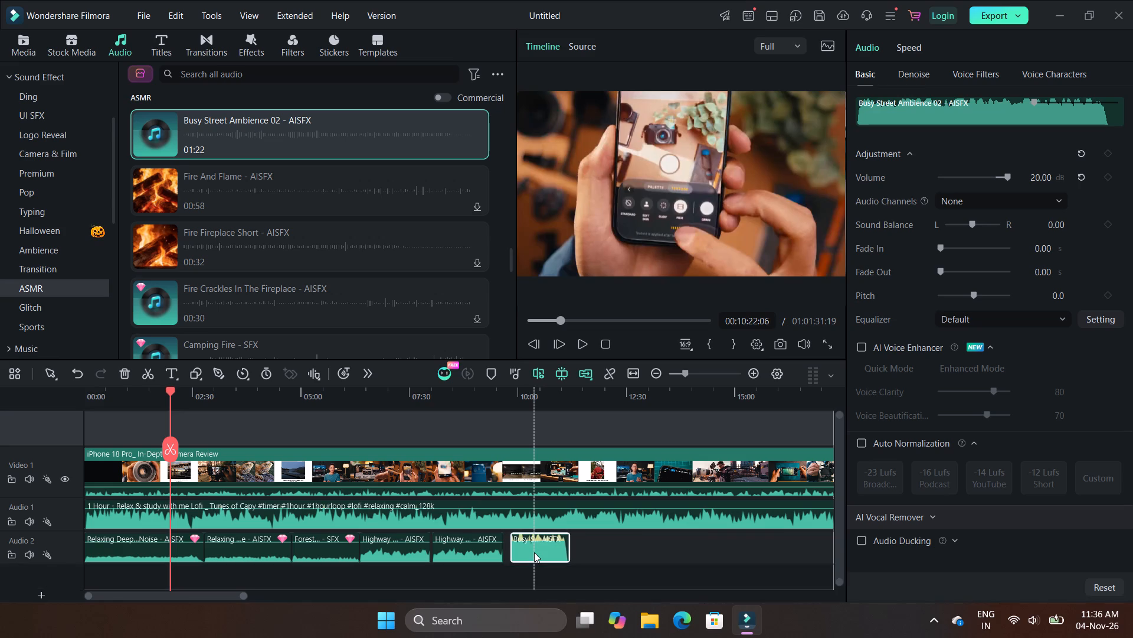
left_click(534, 552)
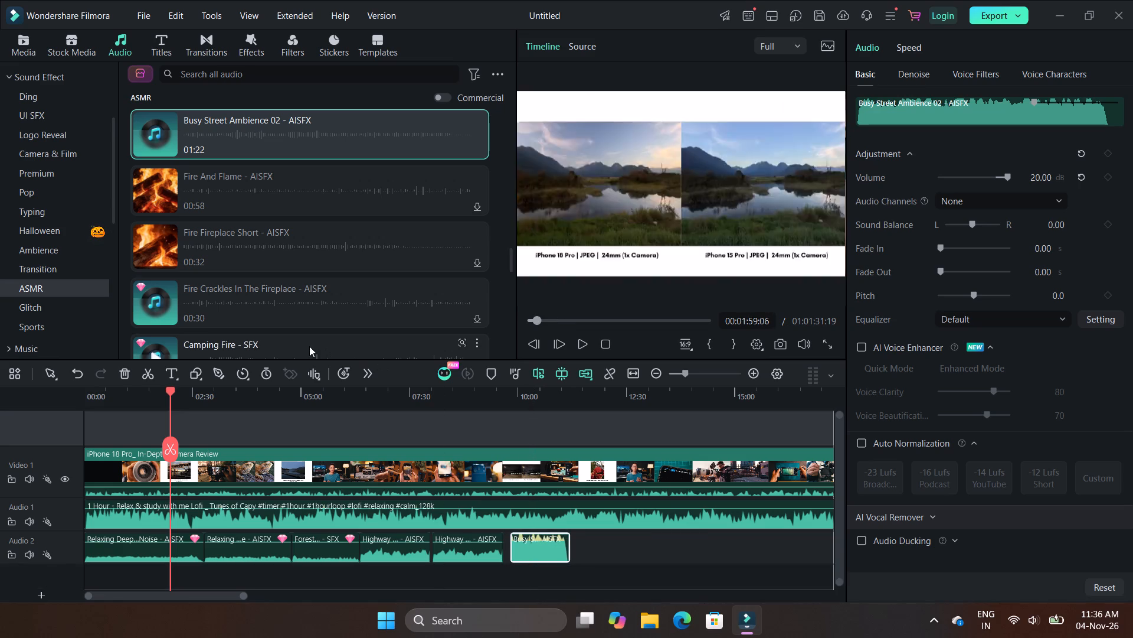
Add Spring Forest Ambience-Birds Chirping - SFX to Audio 2 directly after the Busy Street Ambience clip.
scroll(289, 309, "down", 1)
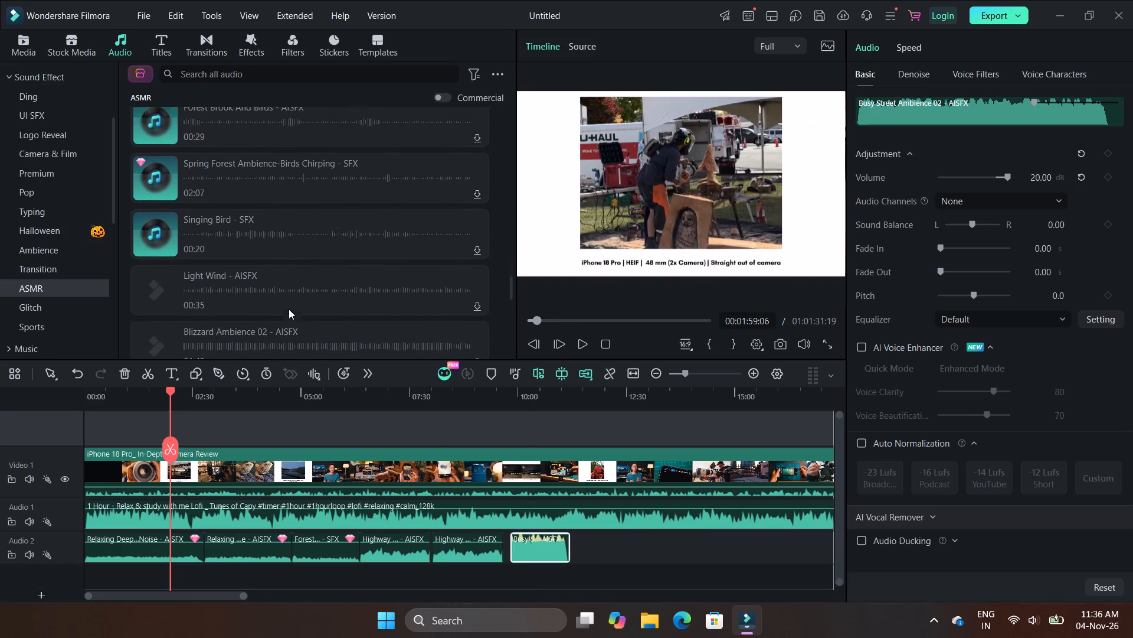
scroll(289, 309, "down", 1)
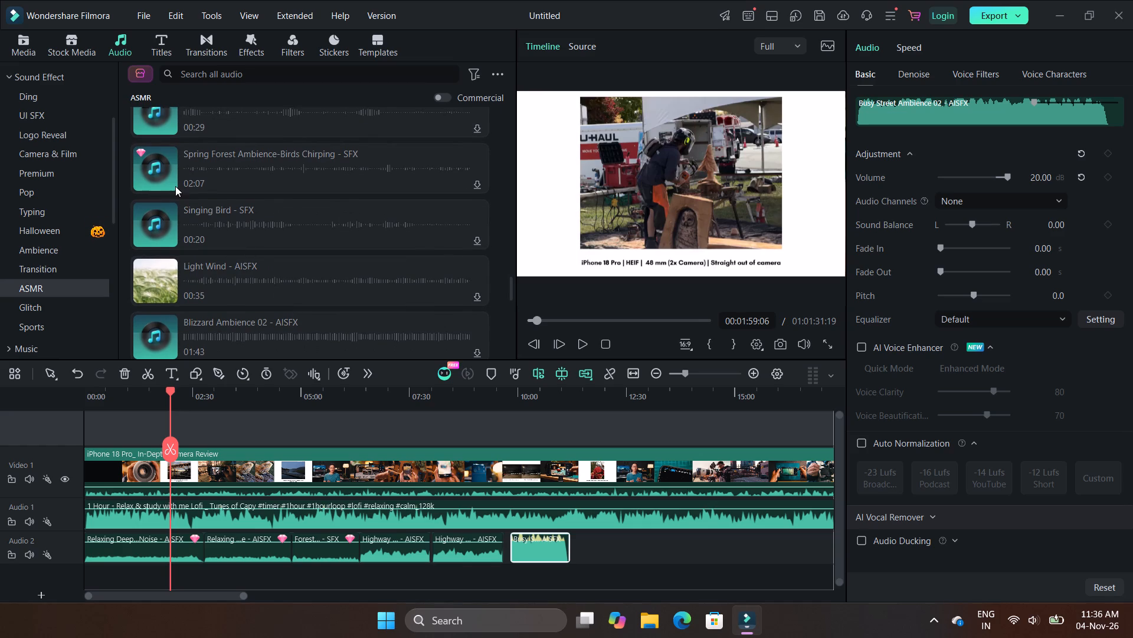
left_click_drag(164, 166, 445, 381)
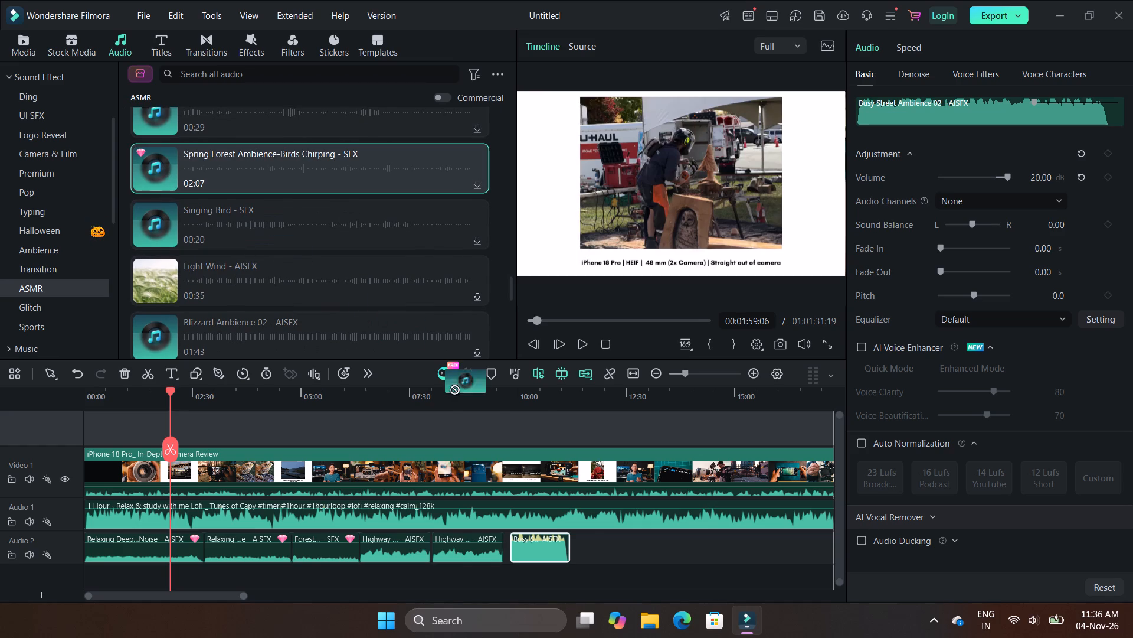
left_click_drag(445, 381, 578, 544)
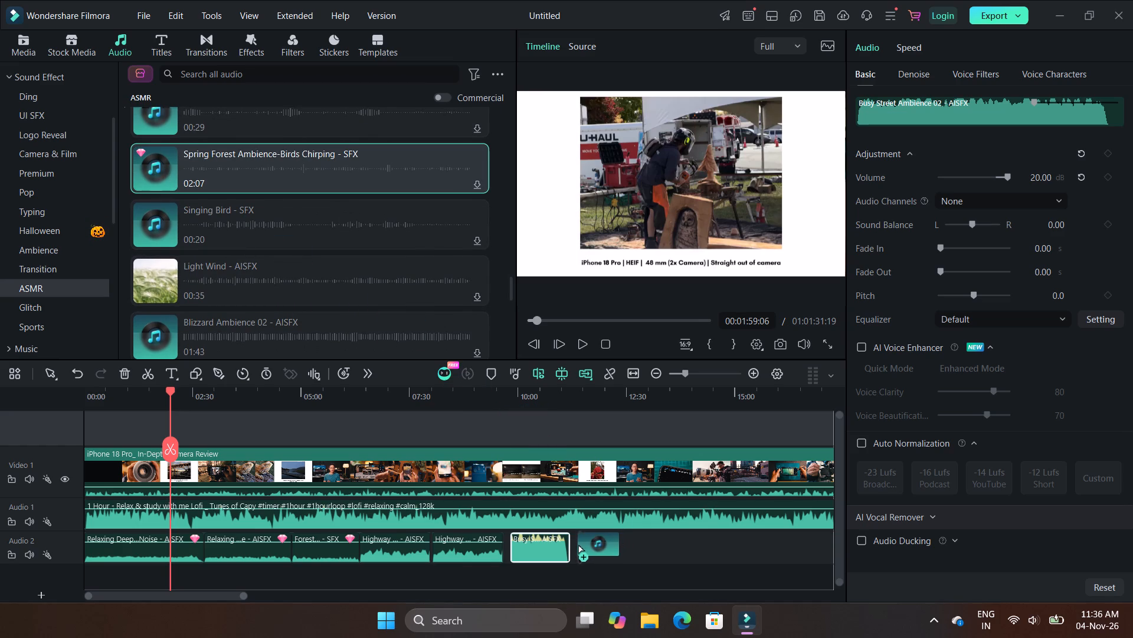
left_click_drag(578, 544, 571, 548)
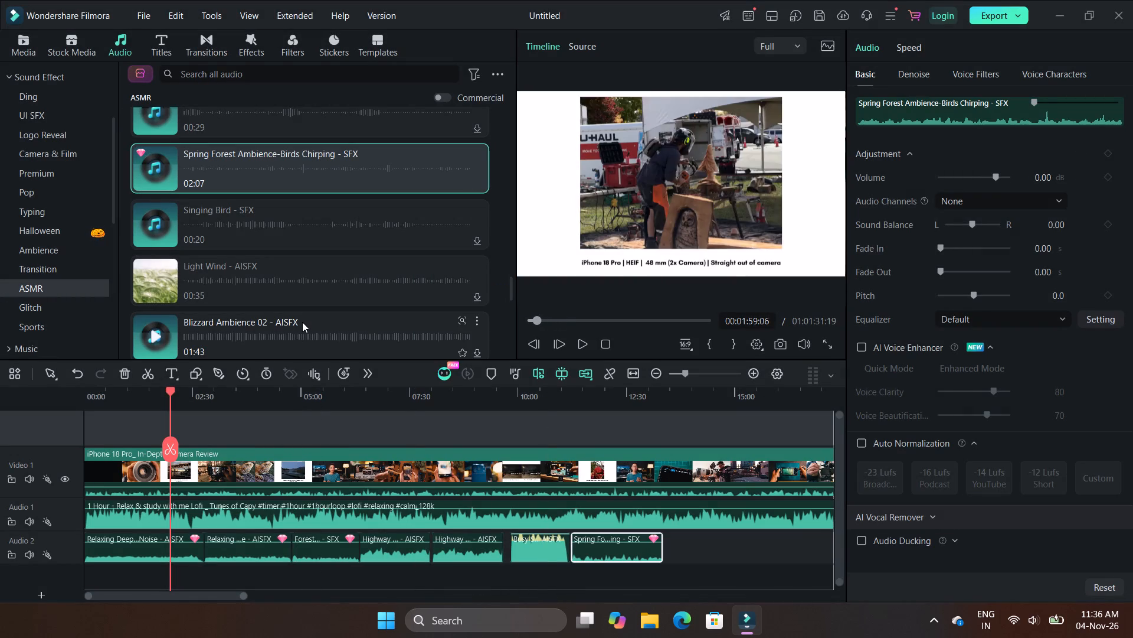
Place Blizzard Ambience 02 - AISFX on Audio 2 shortly after the Spring Forest clip, with its volume raised to 20 dB.
scroll(302, 322, "down", 1)
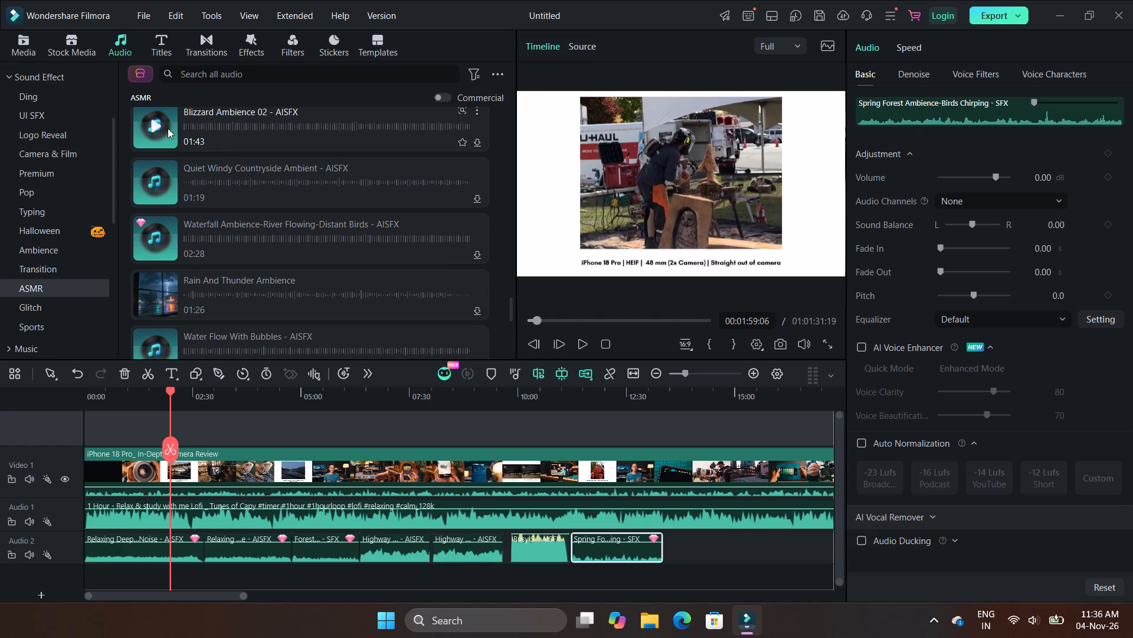
left_click_drag(168, 128, 680, 516)
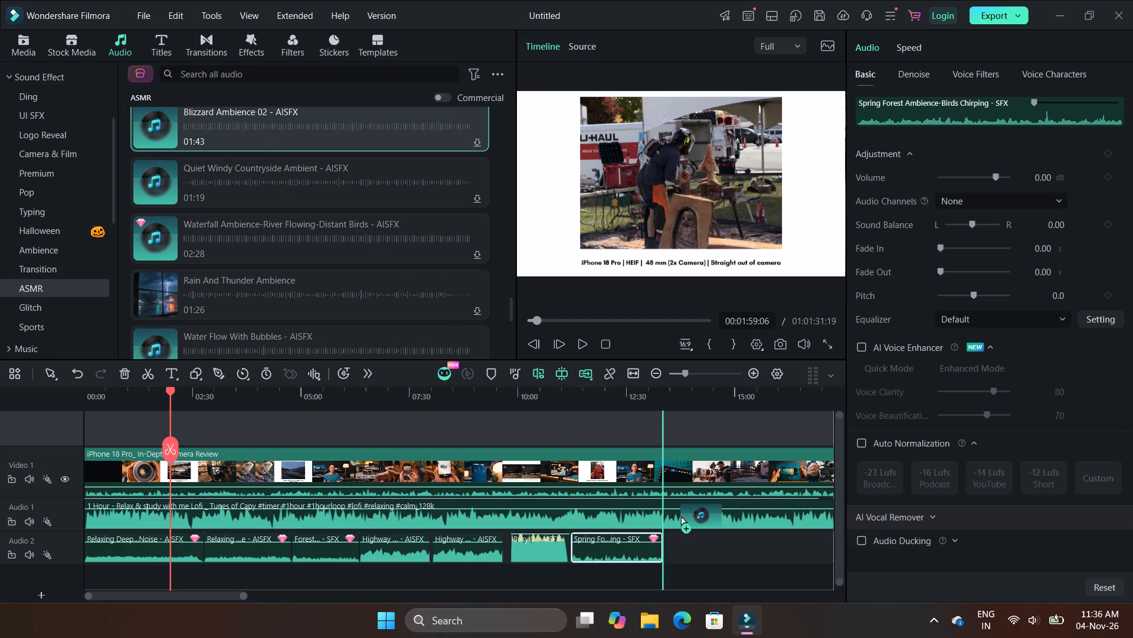
left_click_drag(680, 516, 664, 545)
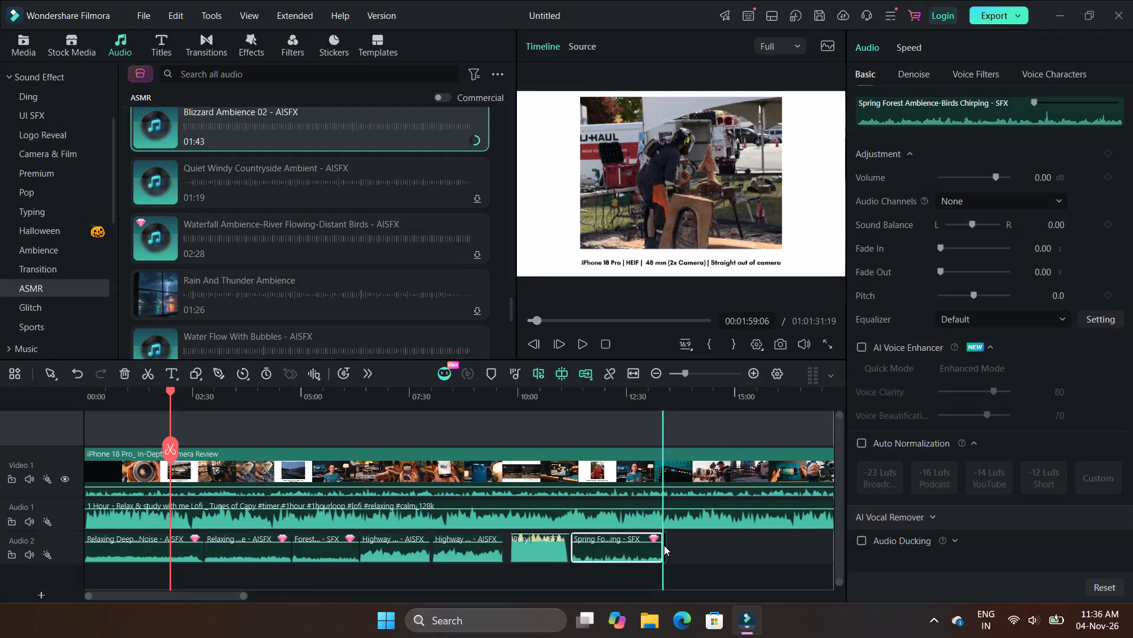
left_click_drag(681, 575, 687, 546)
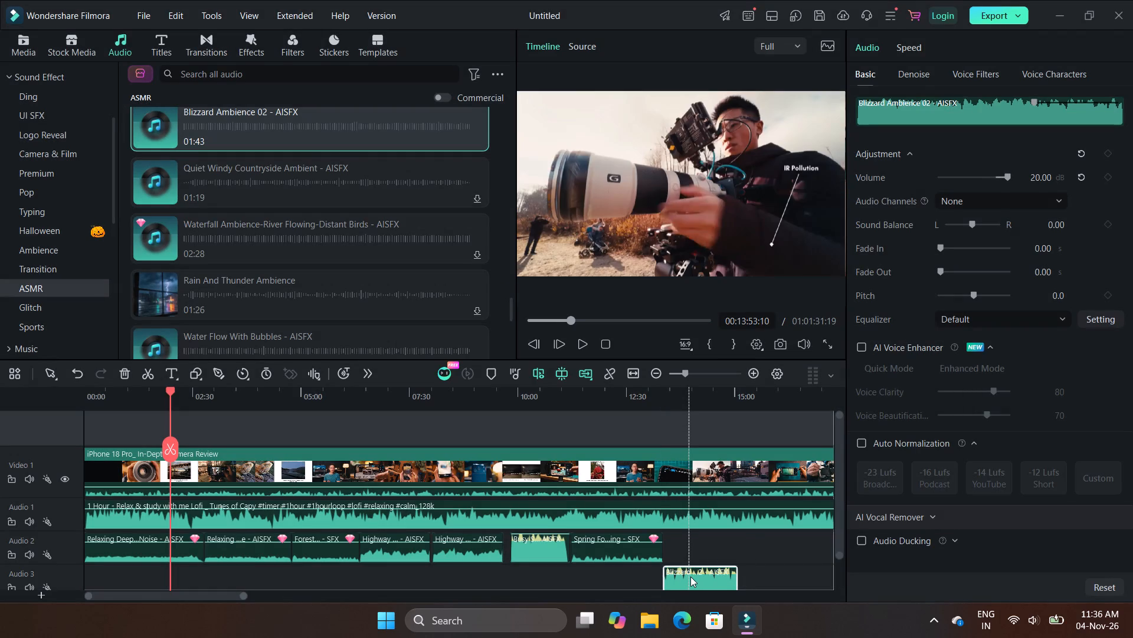
left_click_drag(691, 580, 702, 554)
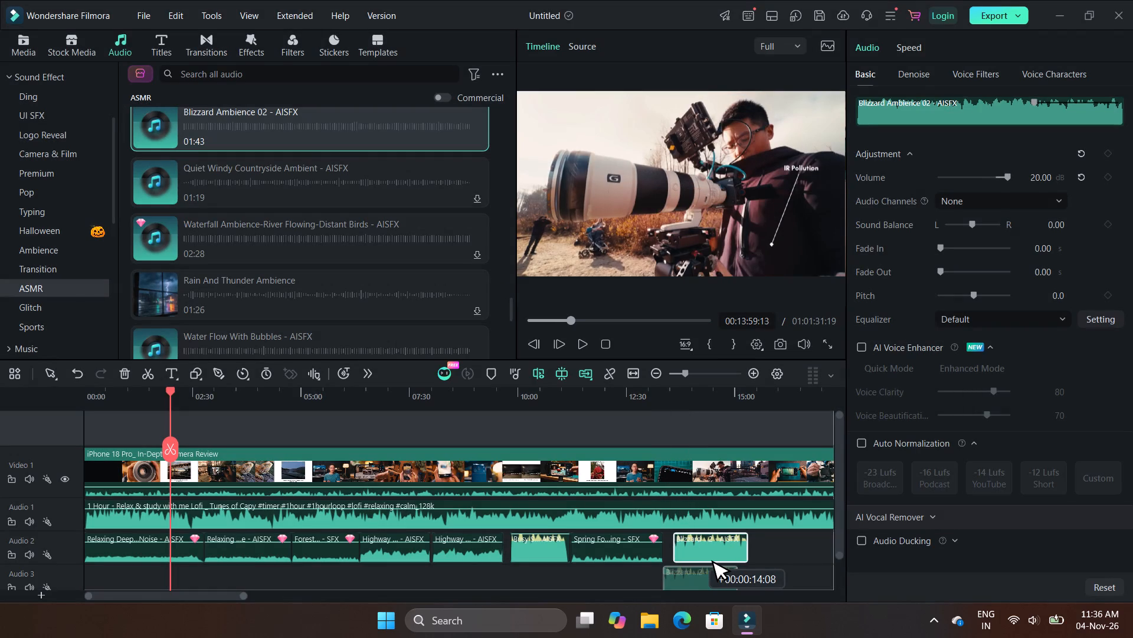
left_click_drag(702, 554, 689, 552)
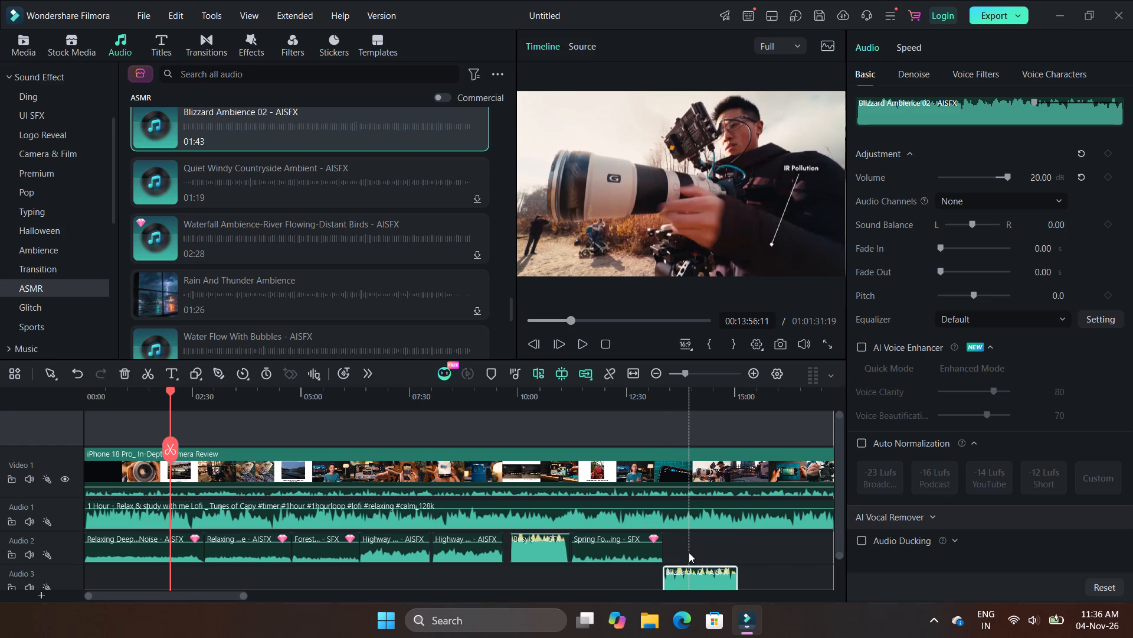
left_click_drag(677, 579, 693, 554)
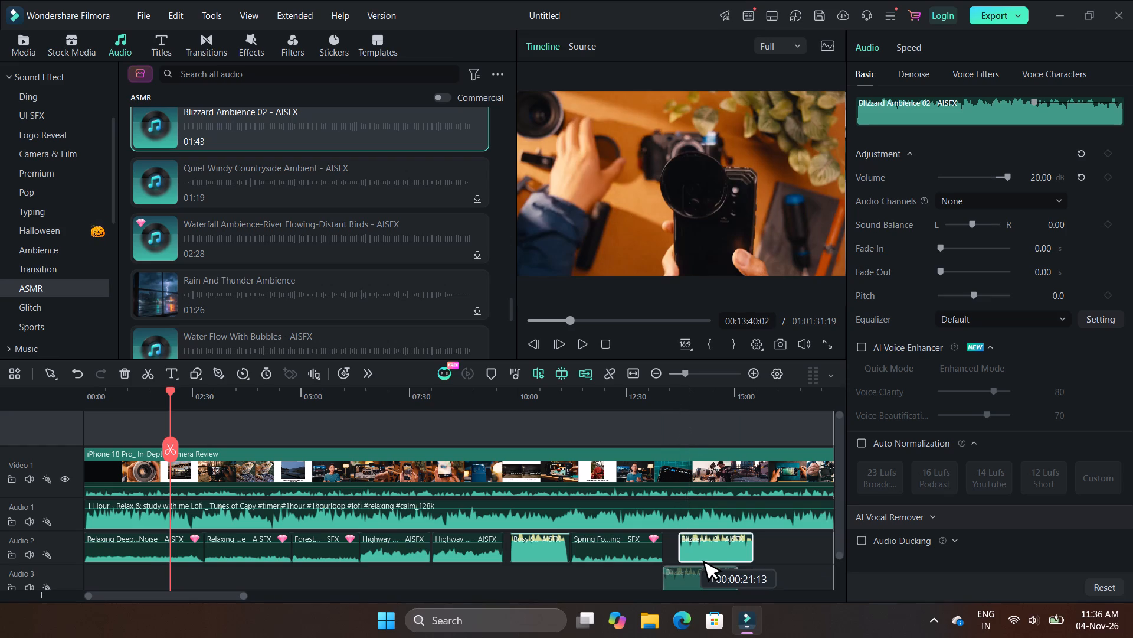
left_click_drag(693, 554, 686, 551)
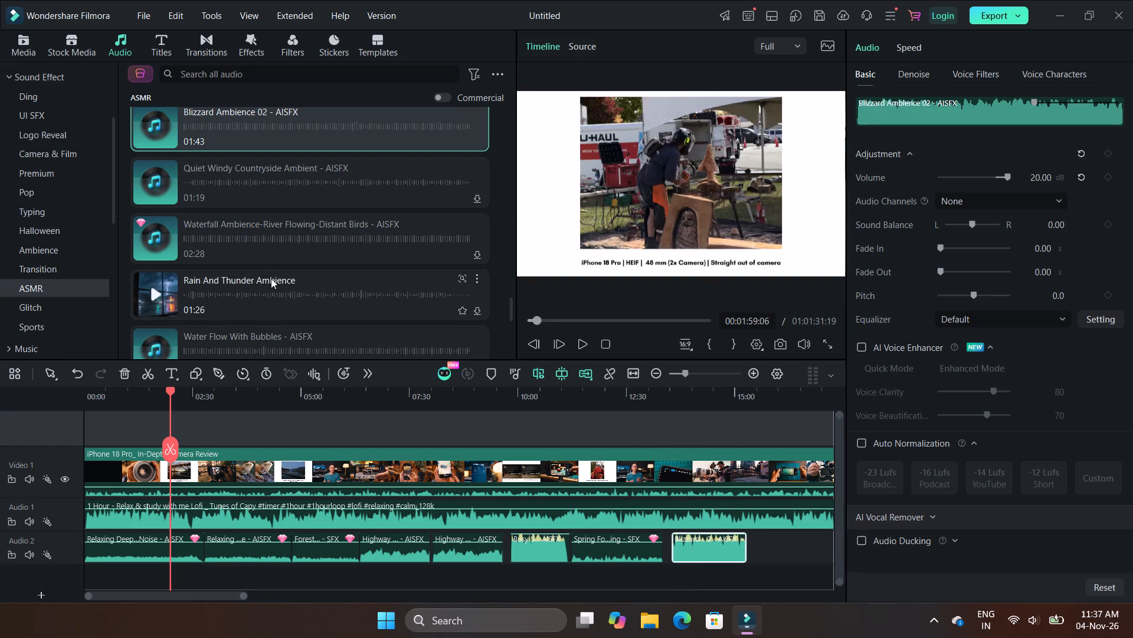
Add the ASMR effect Rain And Thunder Ambience to Audio 2 directly after the Blizzard Ambience clip.
left_click_drag(170, 287, 756, 548)
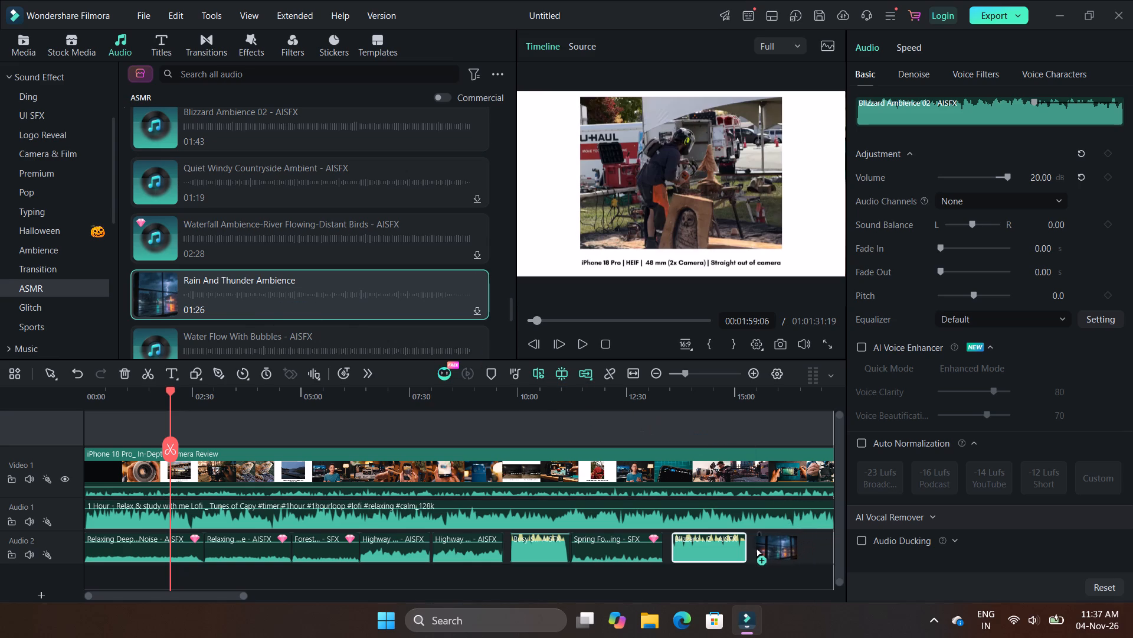
left_click_drag(756, 548, 748, 549)
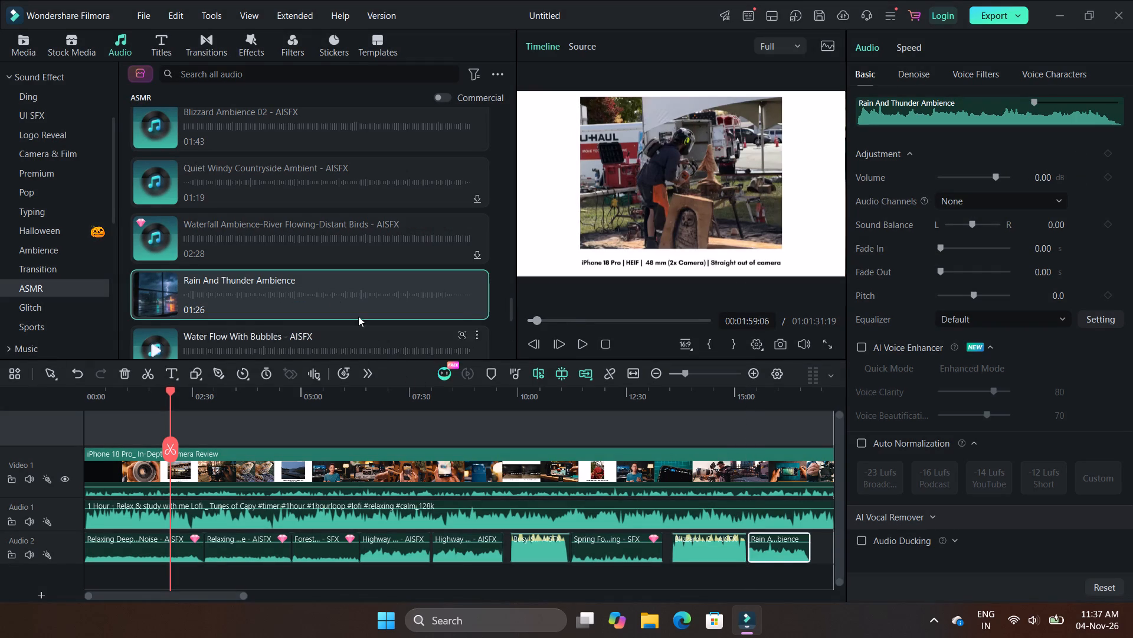
Add the ASMR effect Light Rain to Audio 2 directly after the Rain And Thunder Ambience clip.
scroll(332, 292, "down", 1)
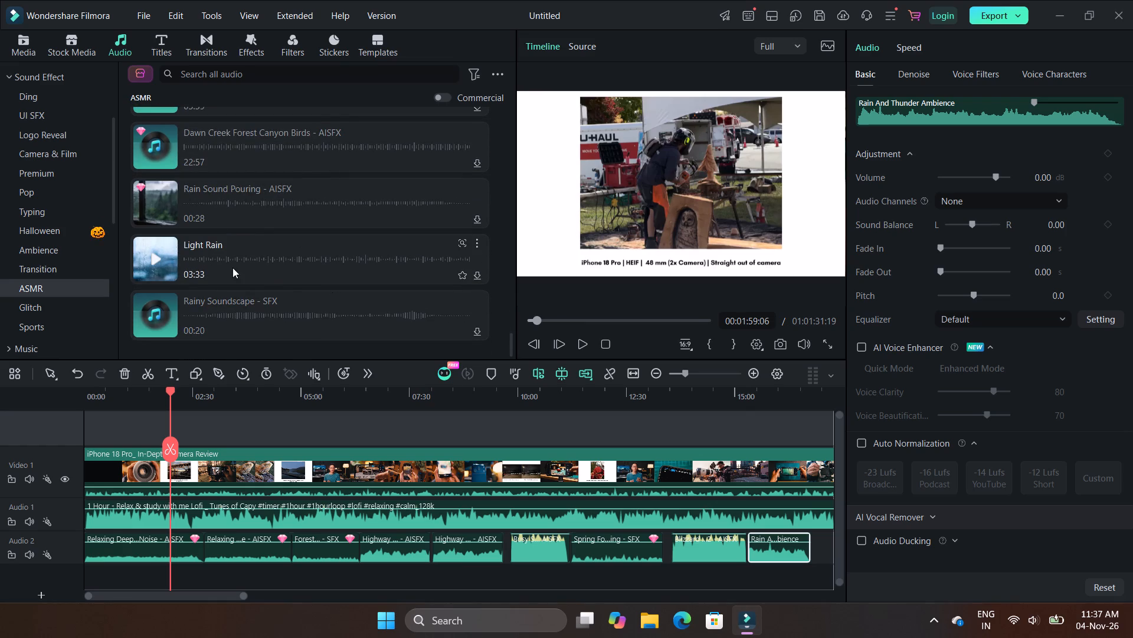
left_click(156, 264)
left_click_drag(156, 264, 814, 550)
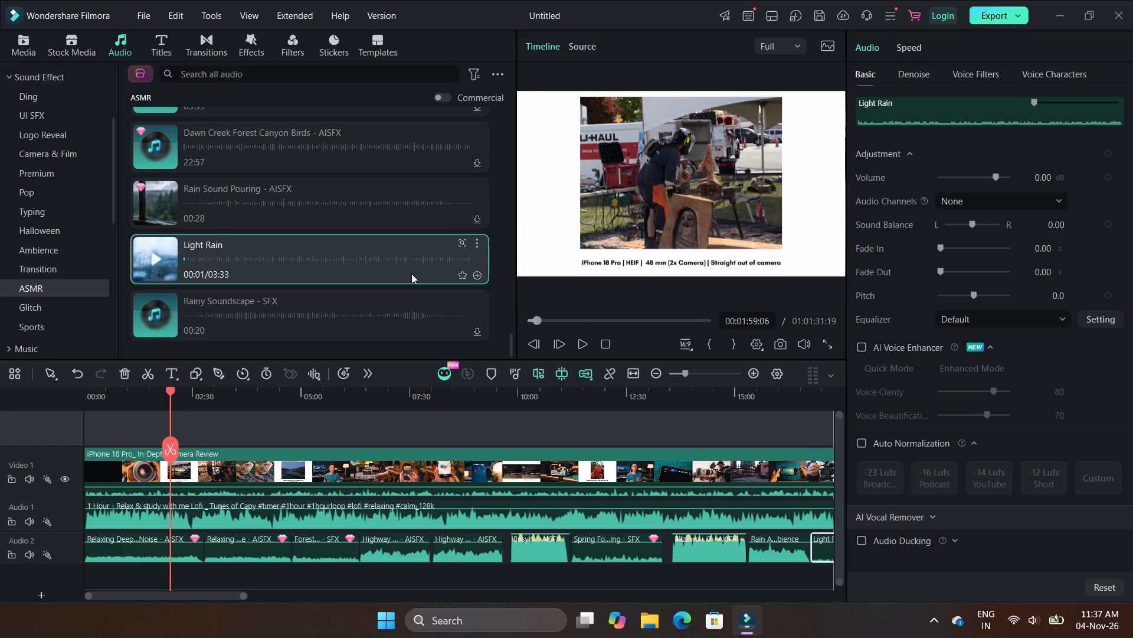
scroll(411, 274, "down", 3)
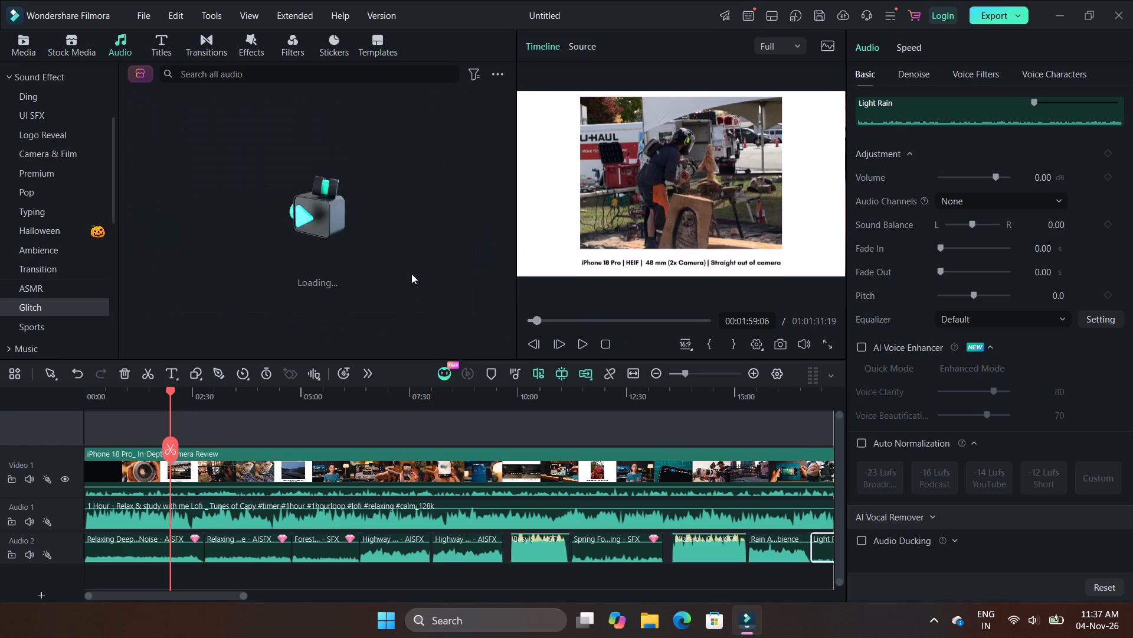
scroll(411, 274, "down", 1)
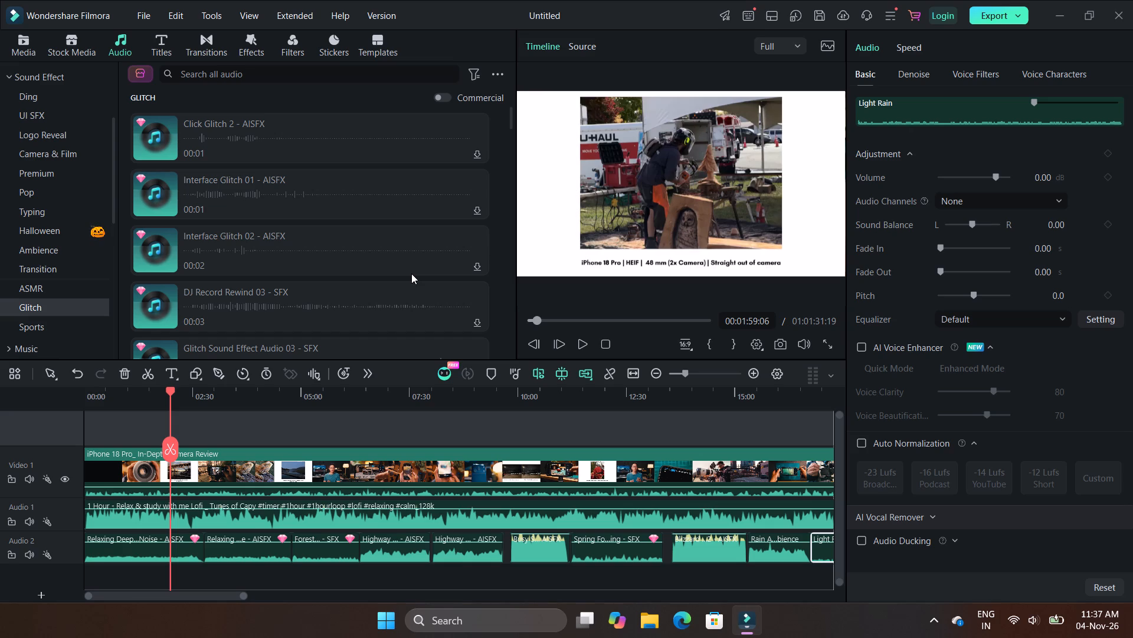
Play the timeline from the very beginning to review the video with the music and ambience layers.
left_click(529, 318)
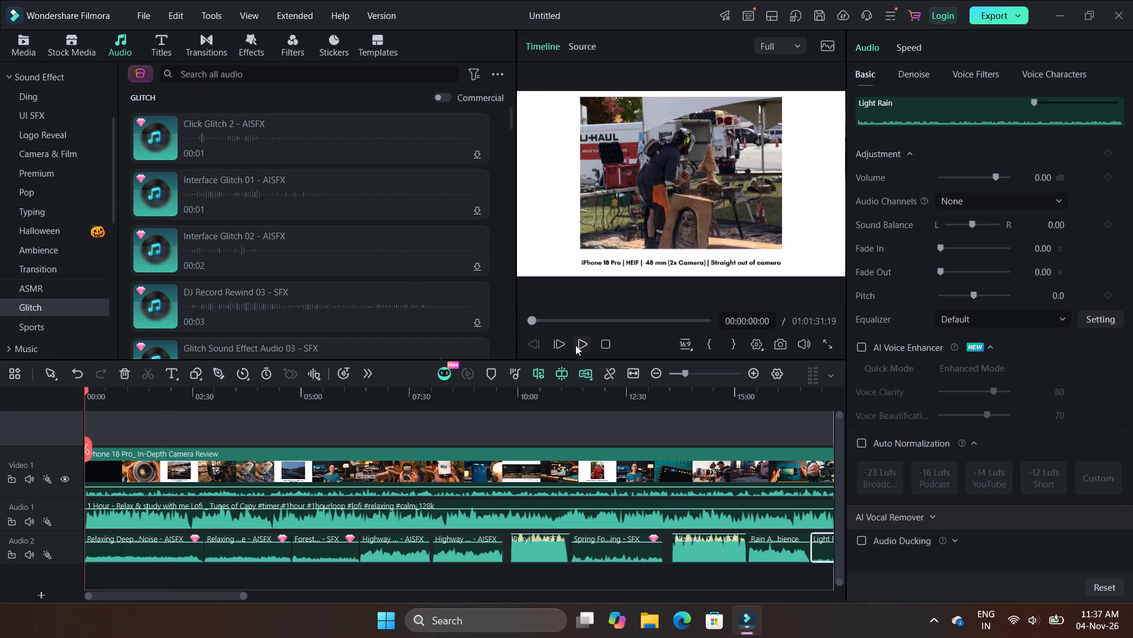
left_click(583, 343)
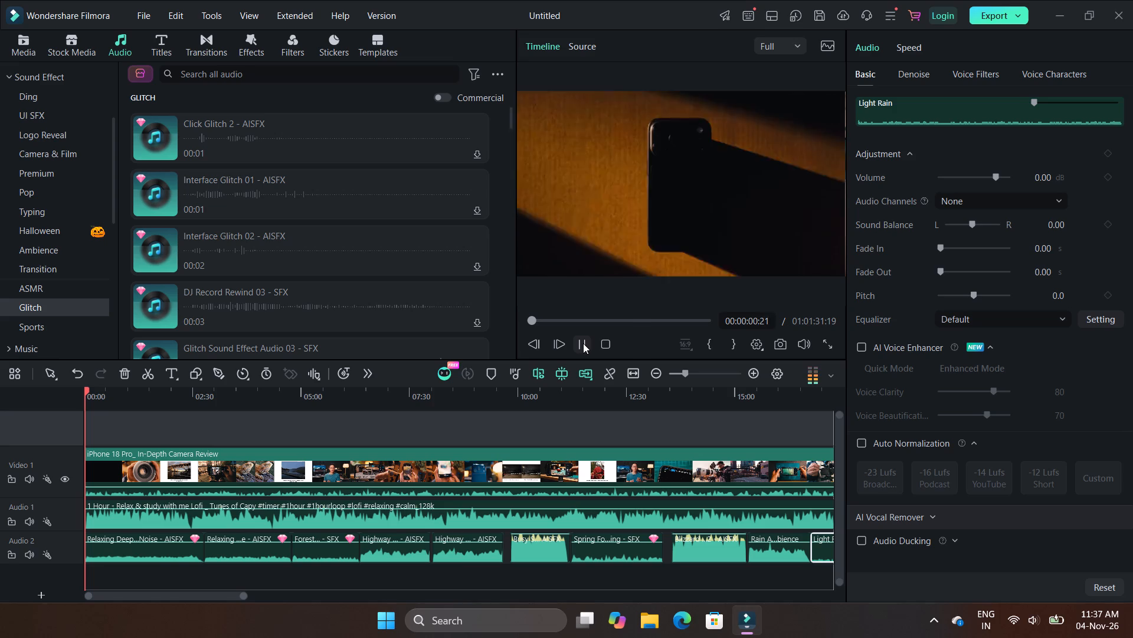
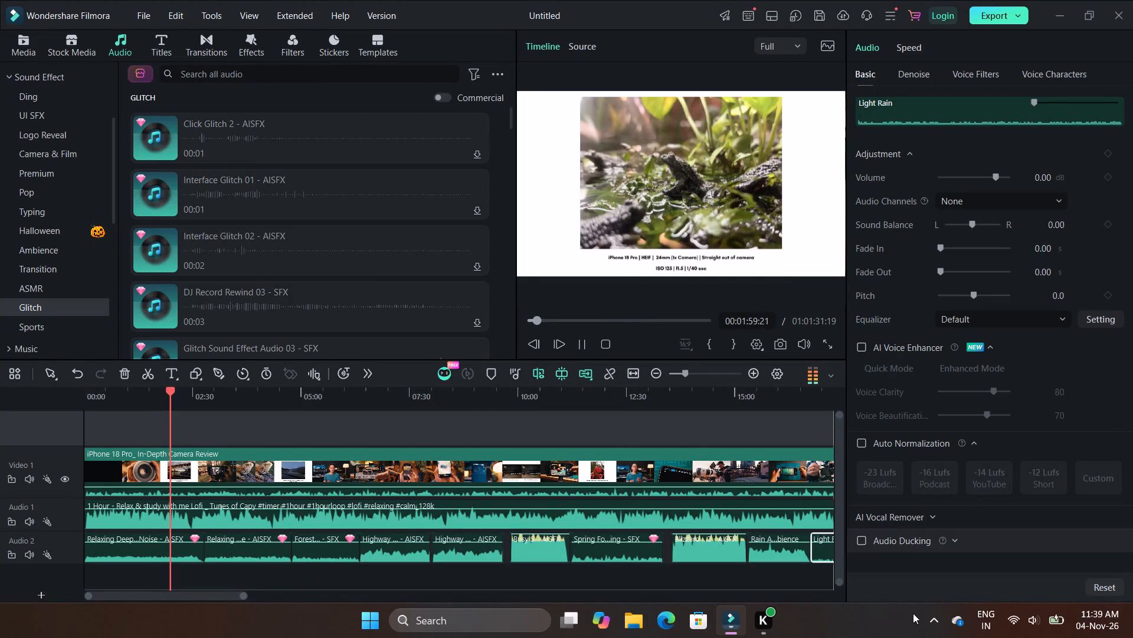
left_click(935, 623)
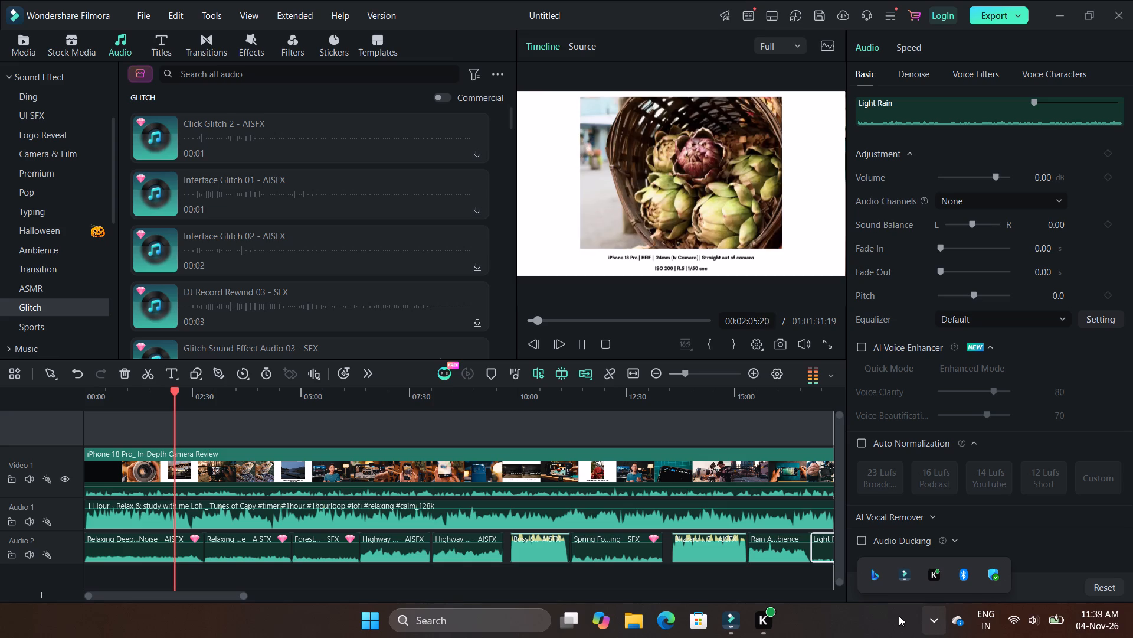
Raise the muted Windows system volume to roughly a quarter of its range while the timeline keeps playing.
left_click(1034, 620)
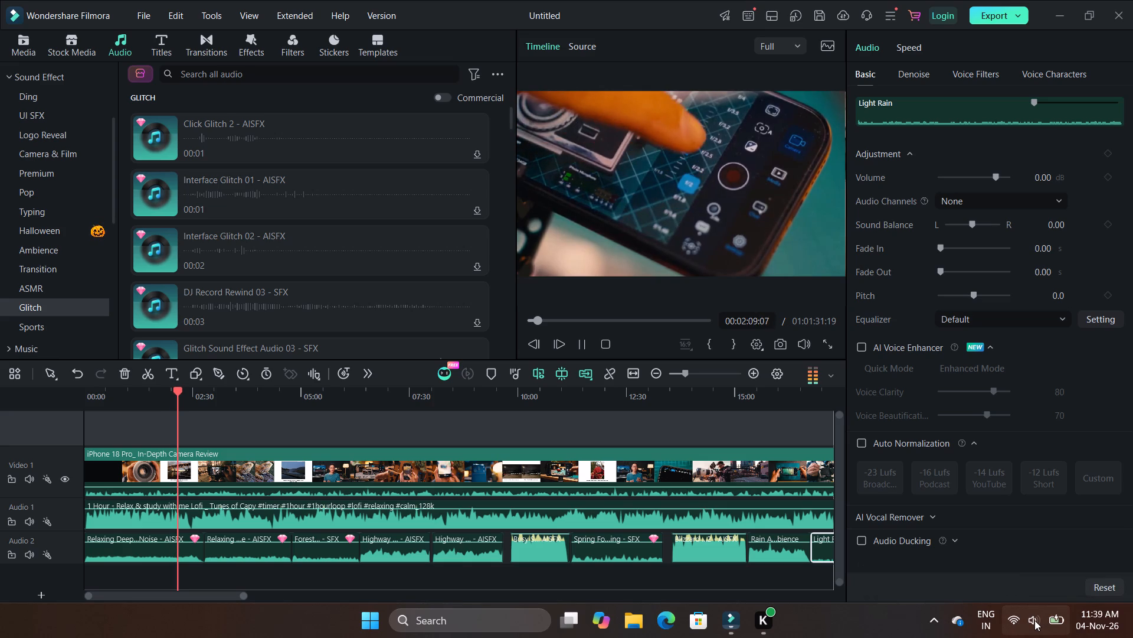
left_click(1034, 620)
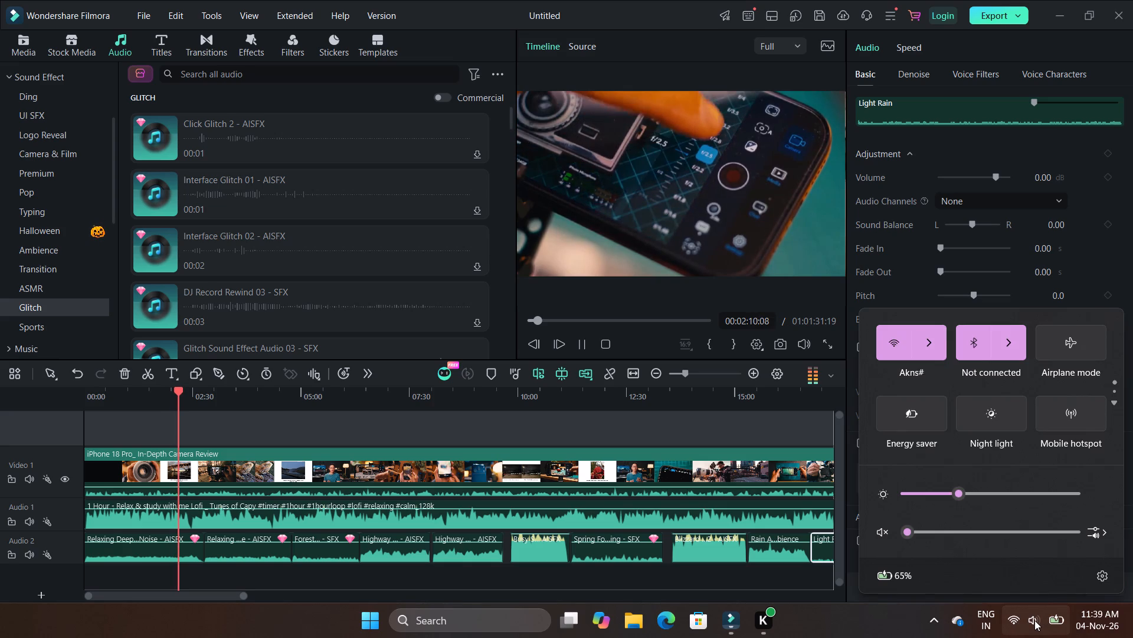
left_click(1034, 620)
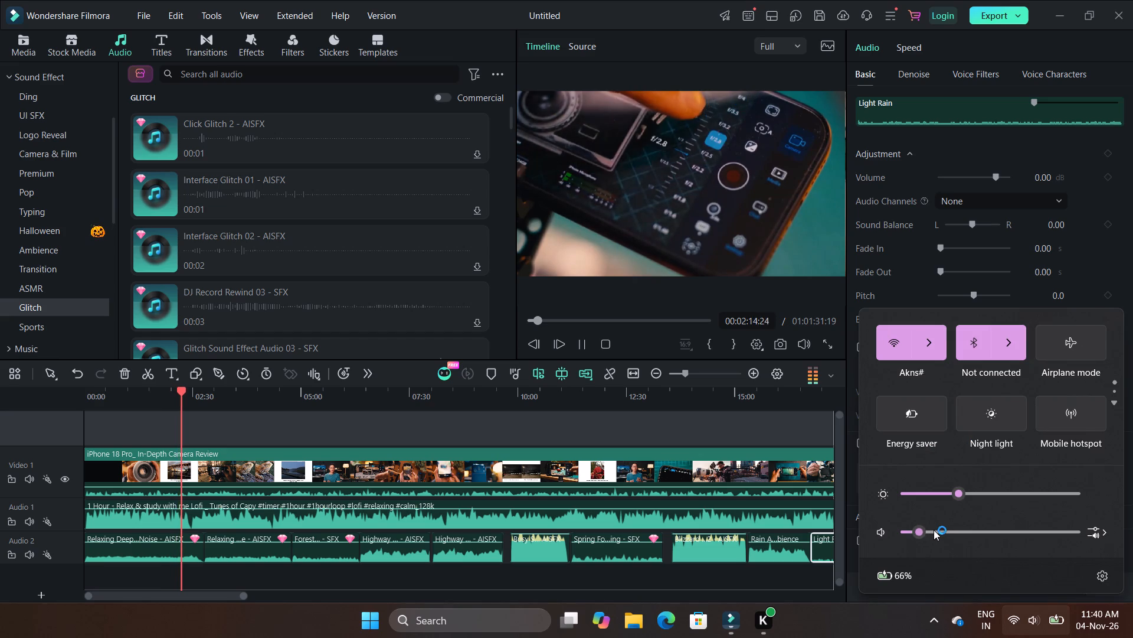
left_click(934, 530)
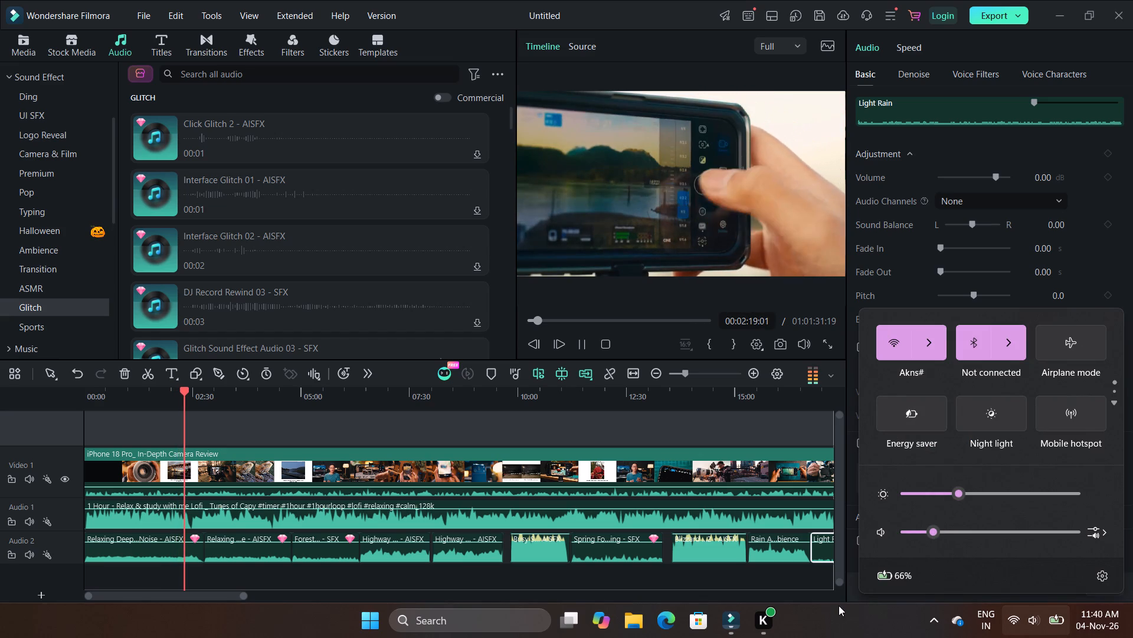
left_click(952, 529)
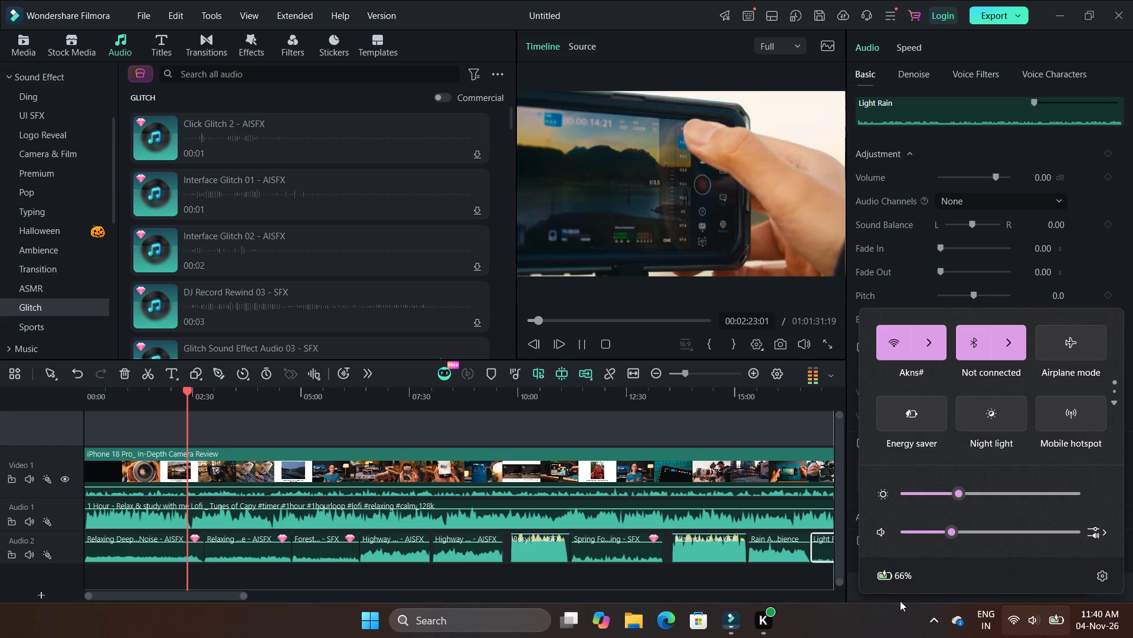
left_click(882, 617)
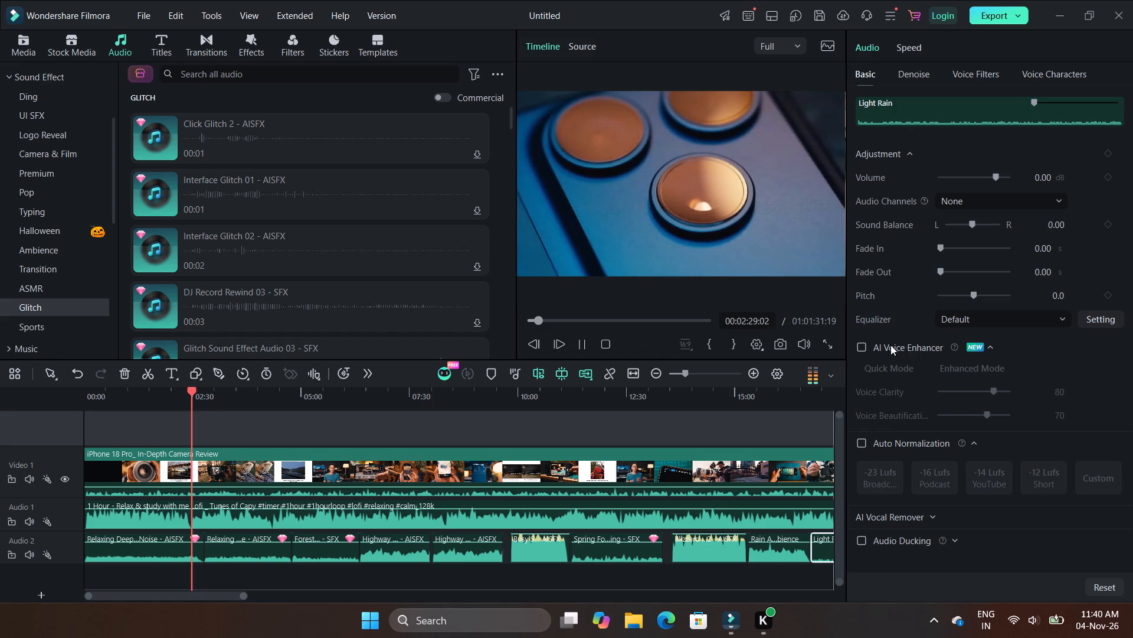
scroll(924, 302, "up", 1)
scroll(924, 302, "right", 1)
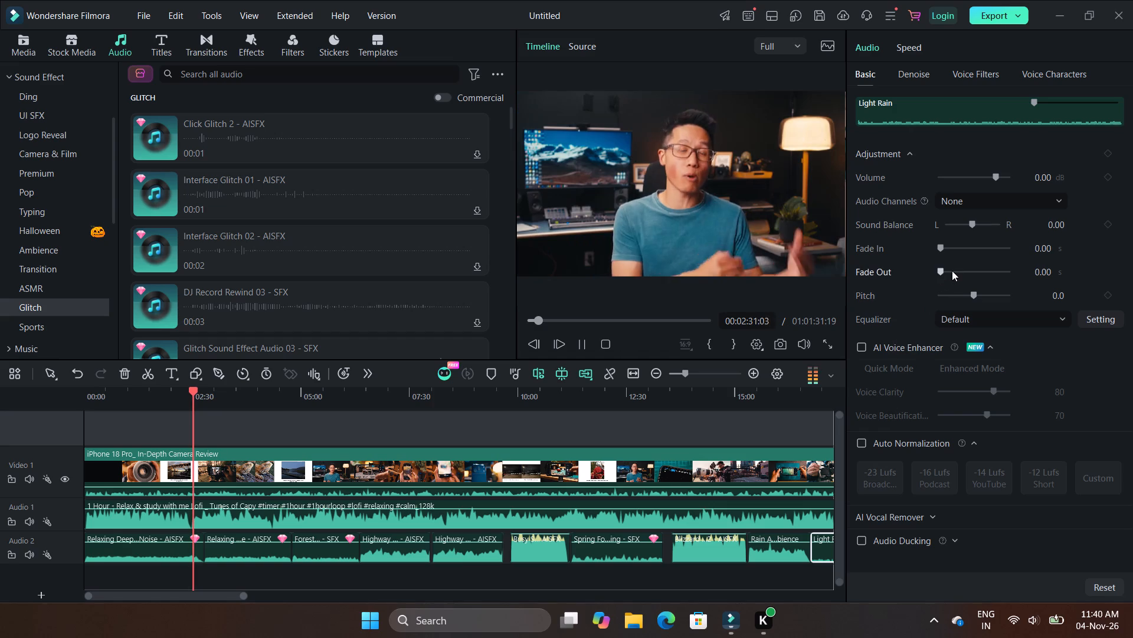
Adjust the Light Rain clip's audio to volume 9.45 dB, fade-in 65.72 s, fade-out 147.85 s and pitch 7.8.
left_click(951, 269)
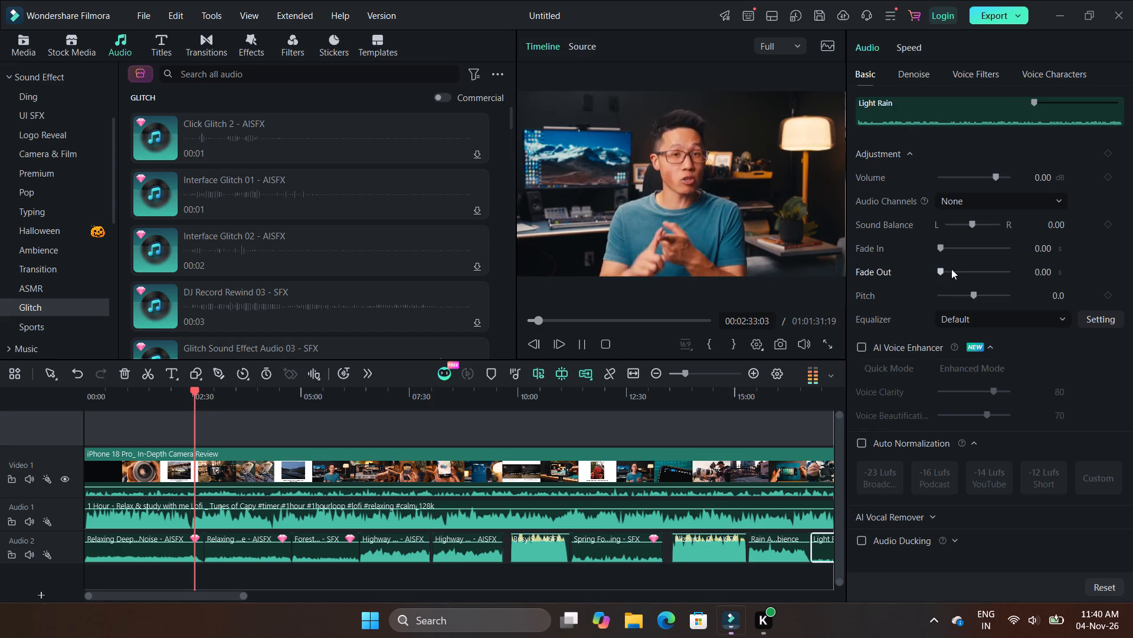
left_click_drag(951, 269, 967, 268)
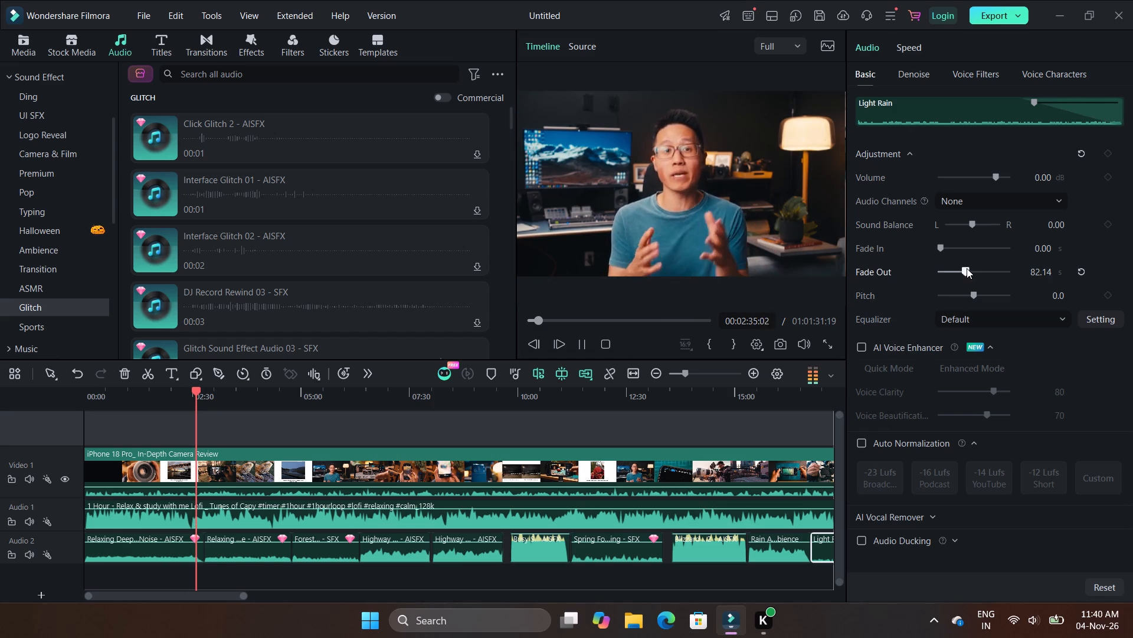
left_click(967, 244)
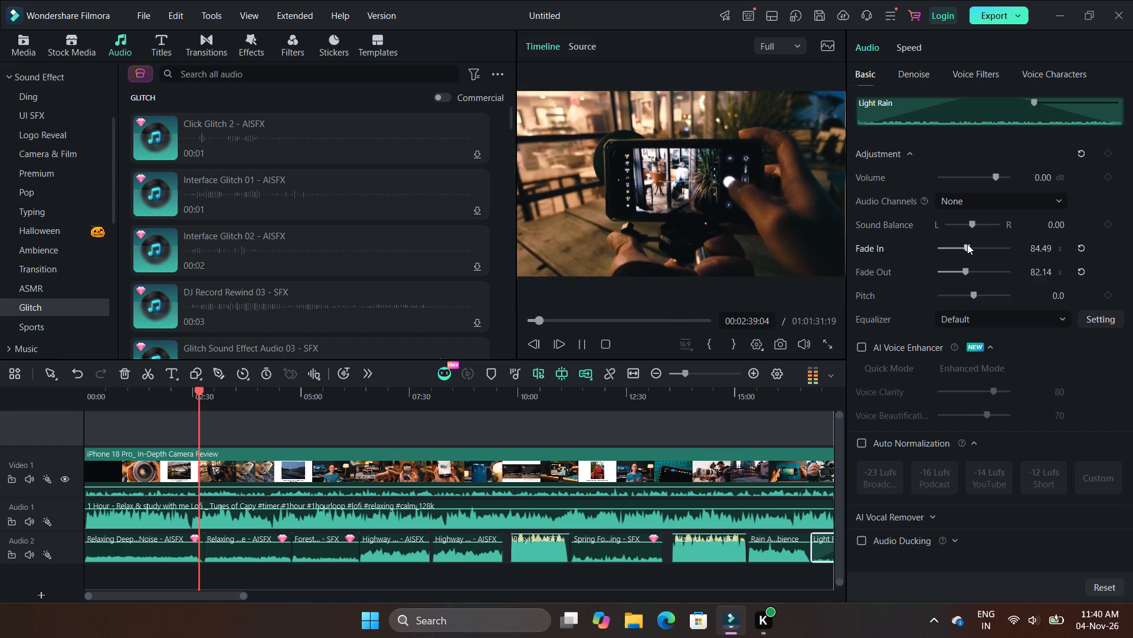
left_click(978, 176)
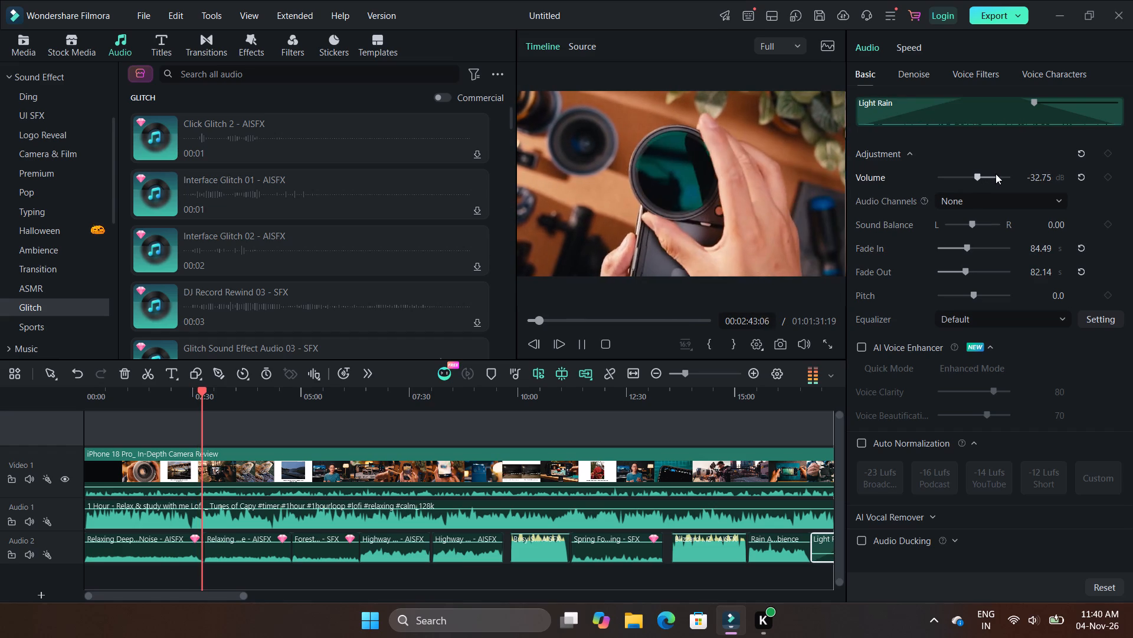
left_click(1001, 174)
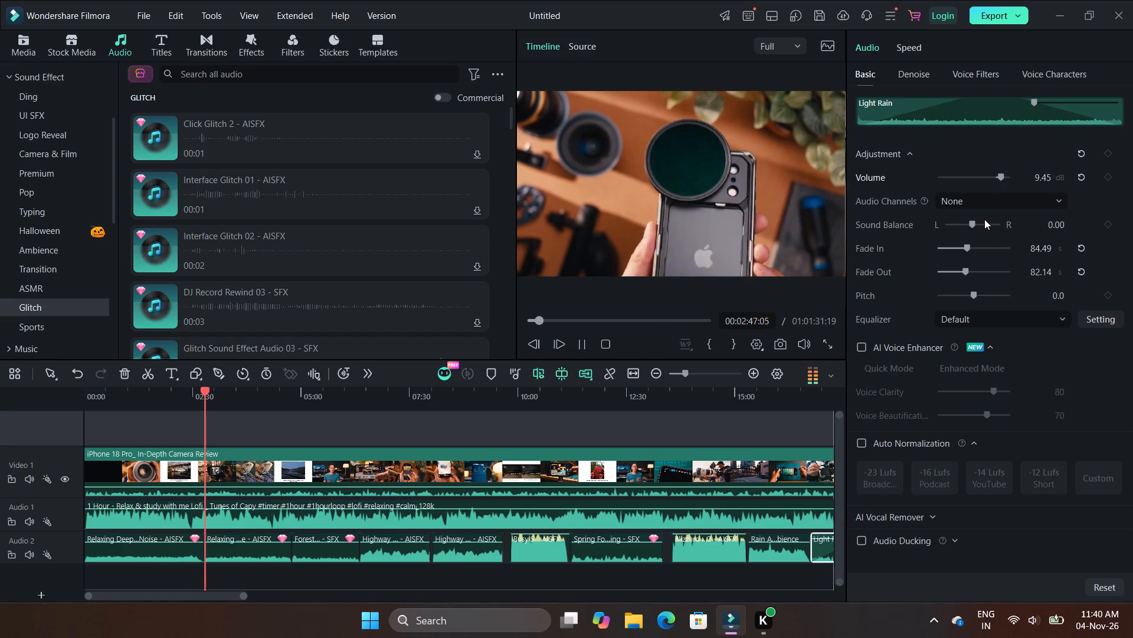
left_click(987, 269)
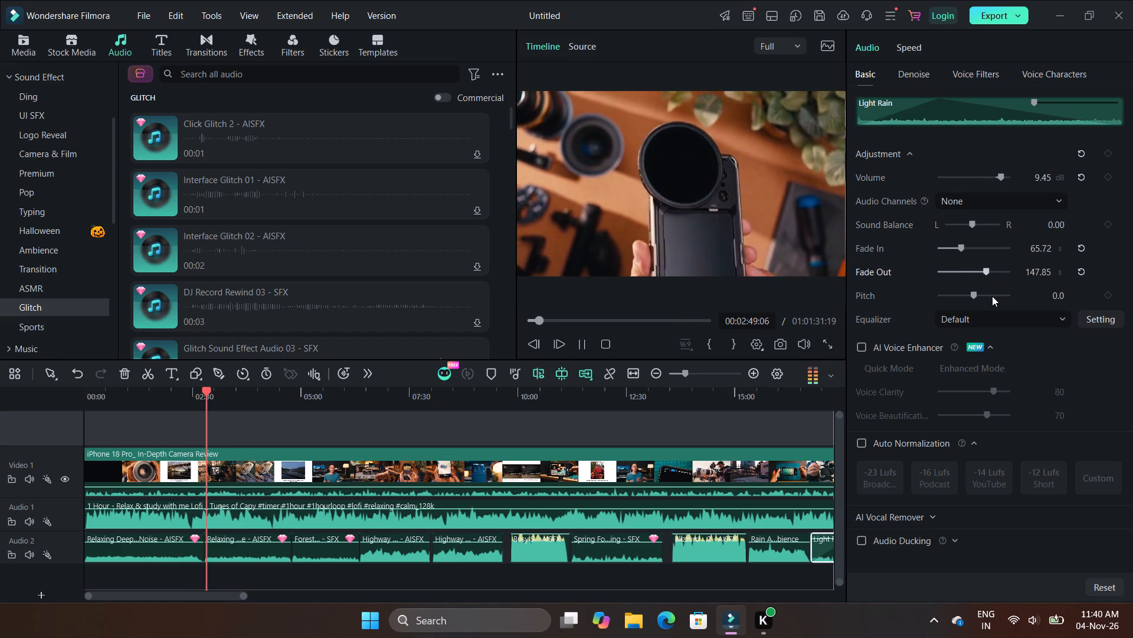
left_click(996, 289)
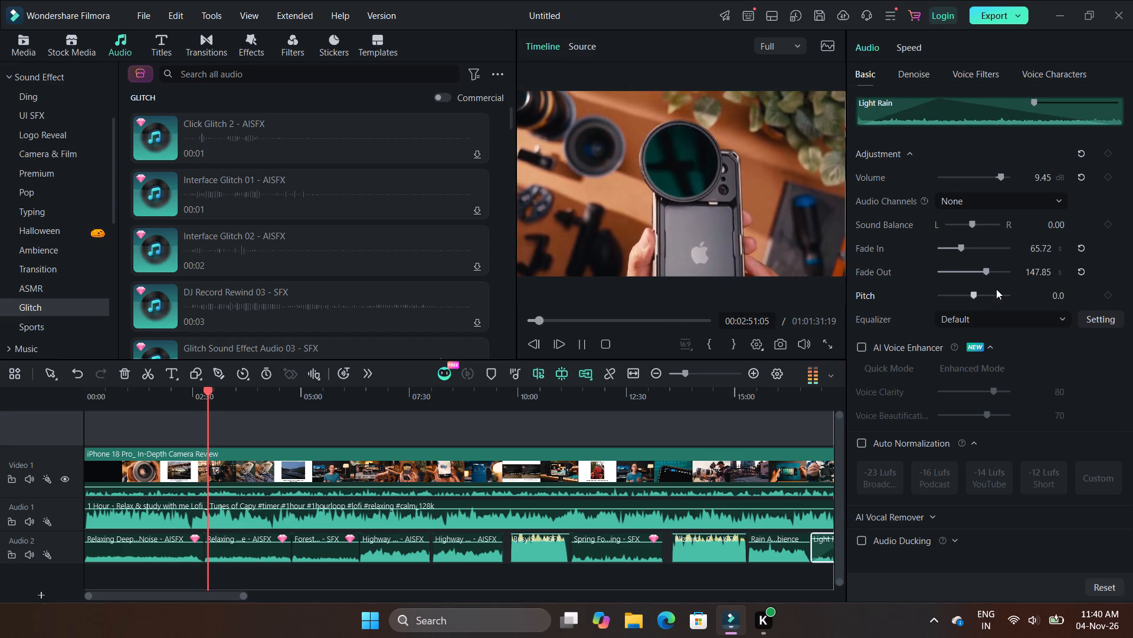
left_click(996, 295)
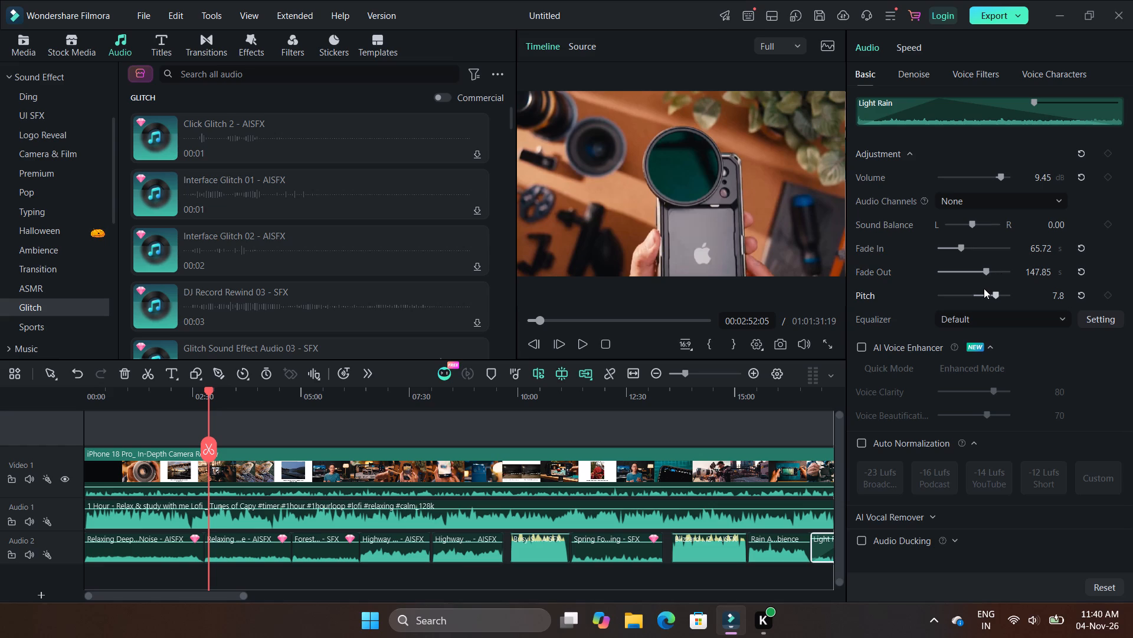
Resume playback while browsing the Glitch, Halloween and Ambience sound effects and the Desi Vibes video effects.
left_click(583, 341)
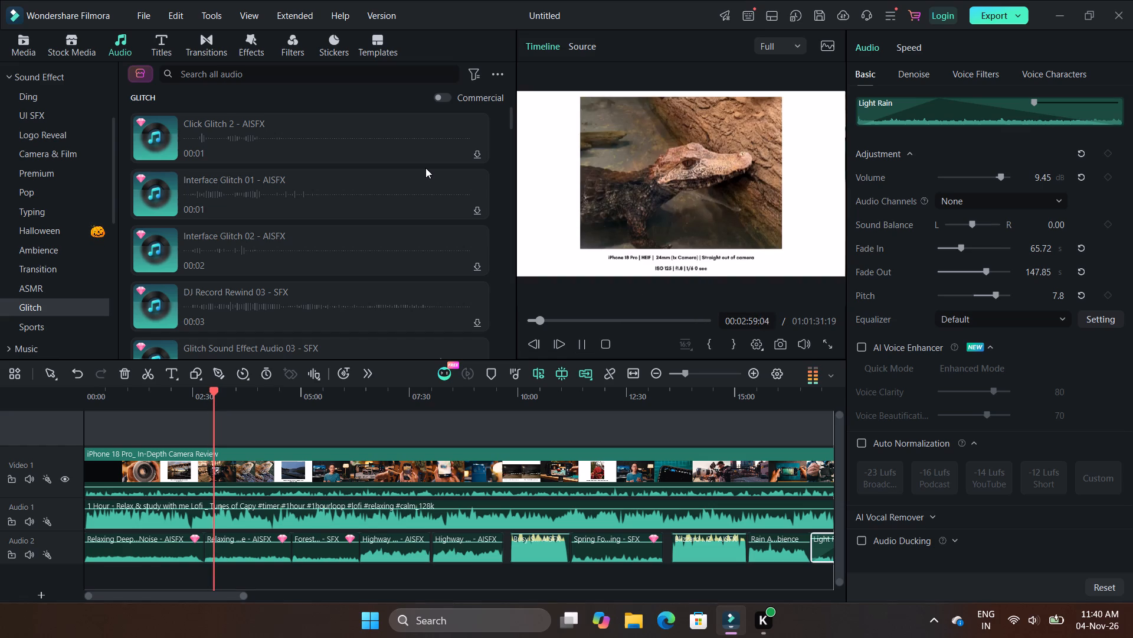
scroll(425, 168, "down", 1)
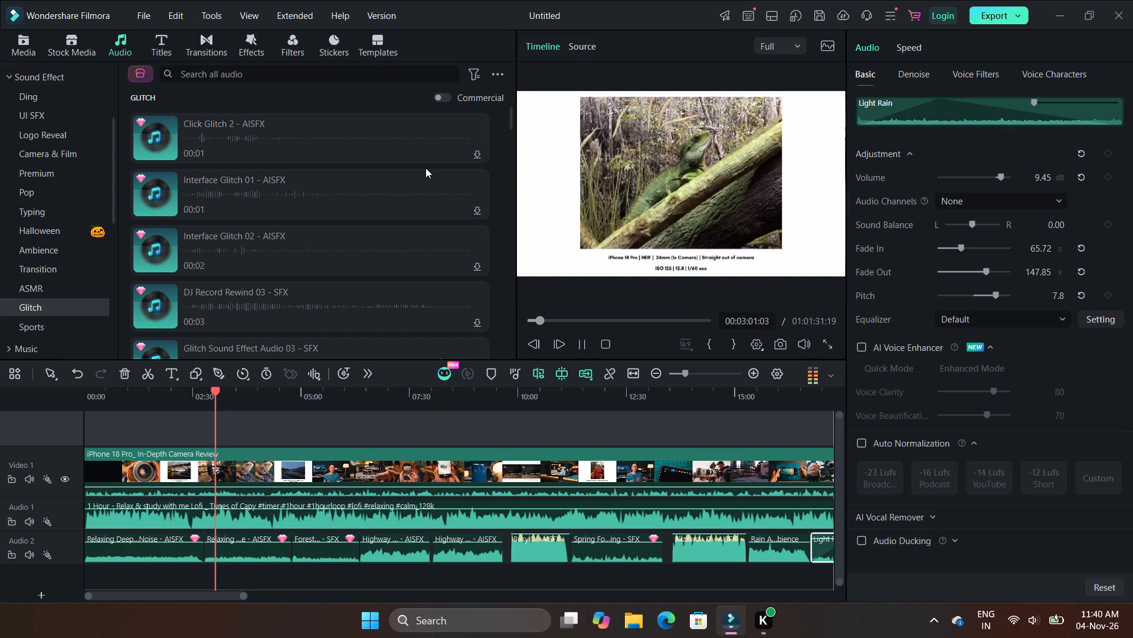
scroll(425, 168, "down", 1)
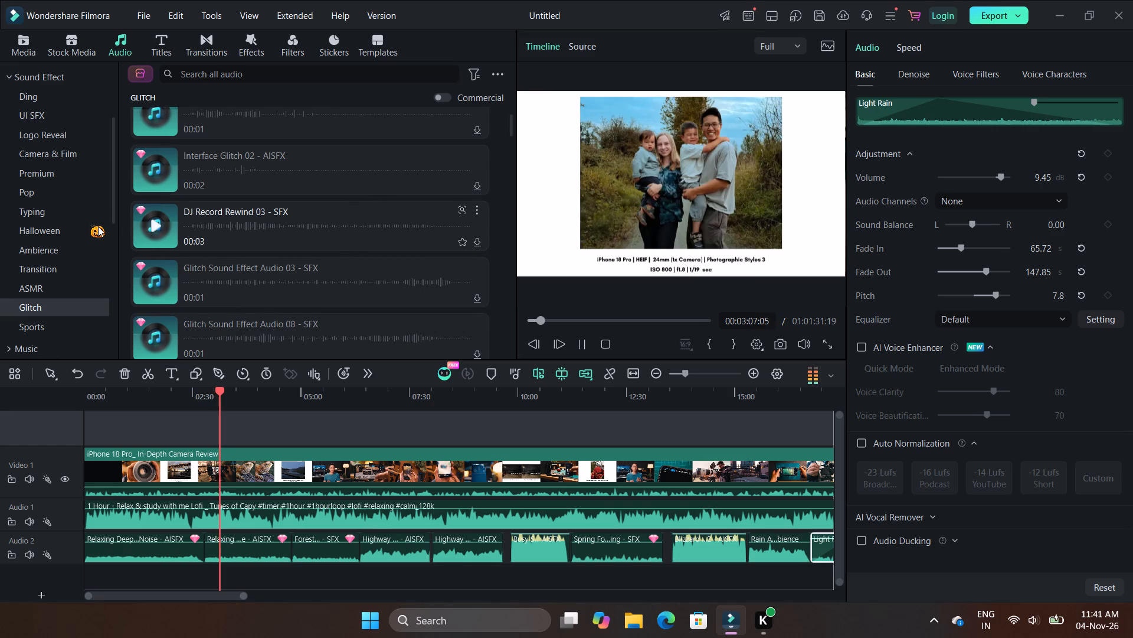
left_click(54, 231)
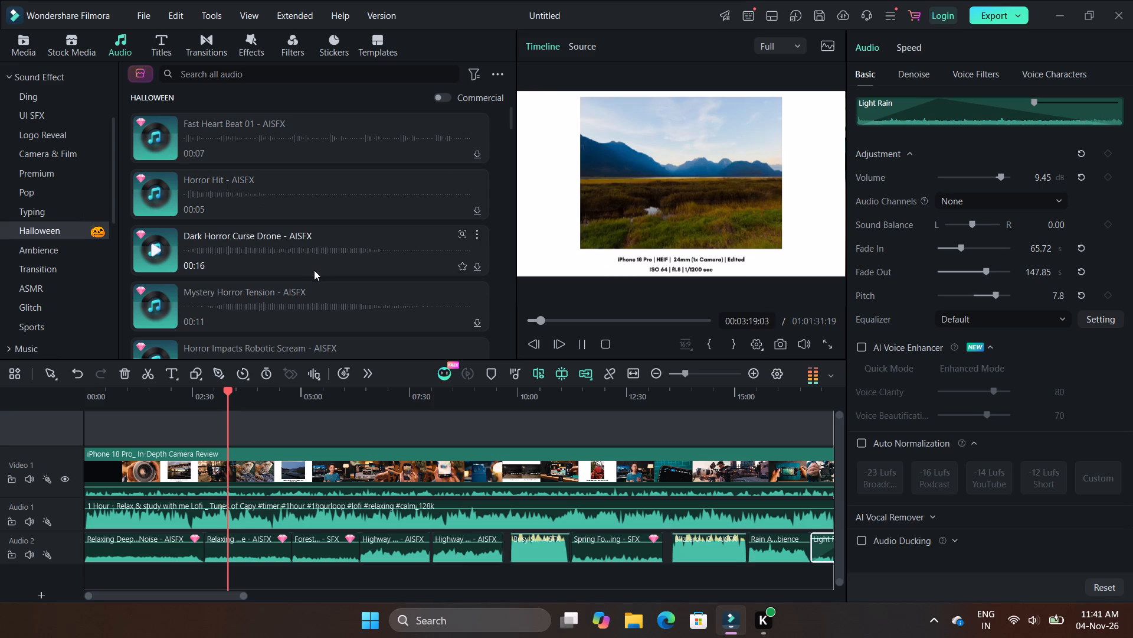
scroll(314, 270, "down", 1)
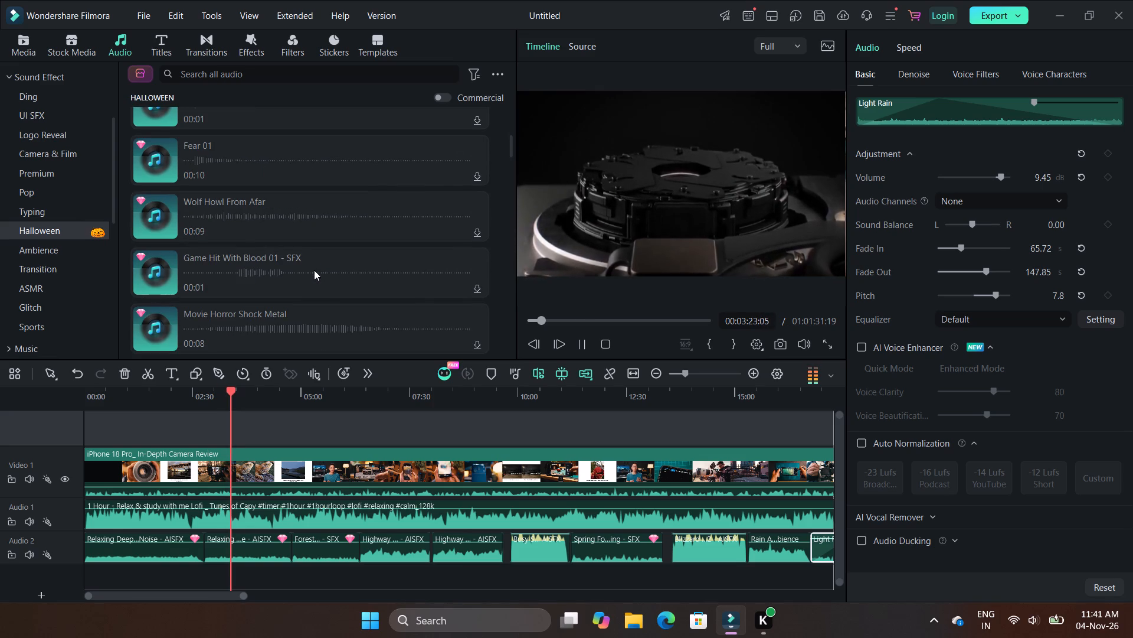
scroll(314, 270, "down", 1)
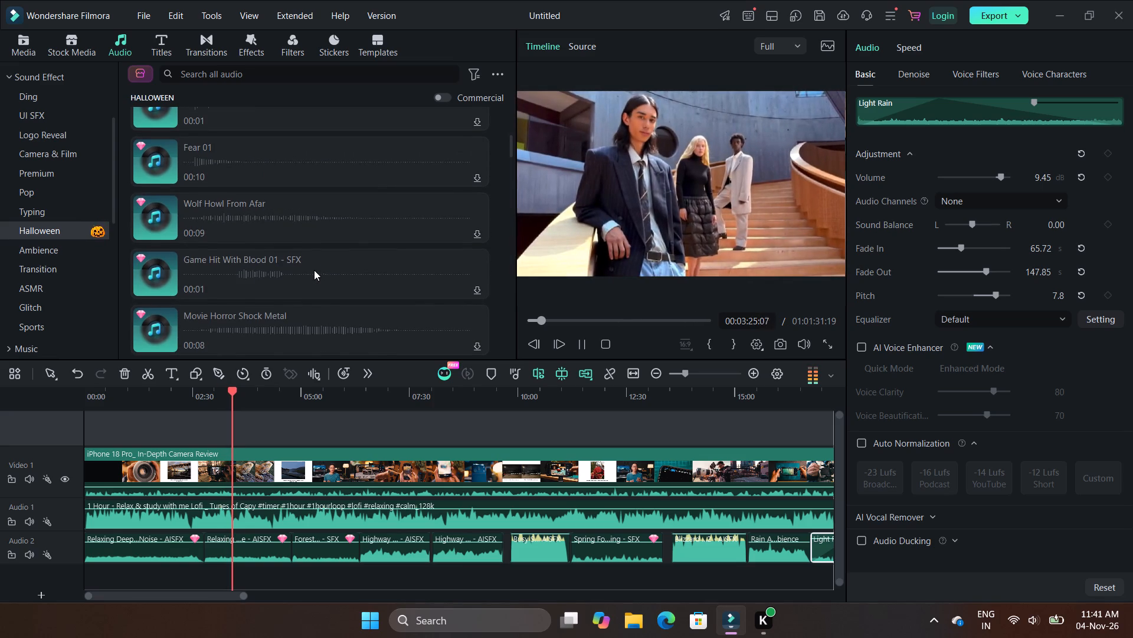
scroll(314, 270, "down", 2)
scroll(314, 270, "up", 2)
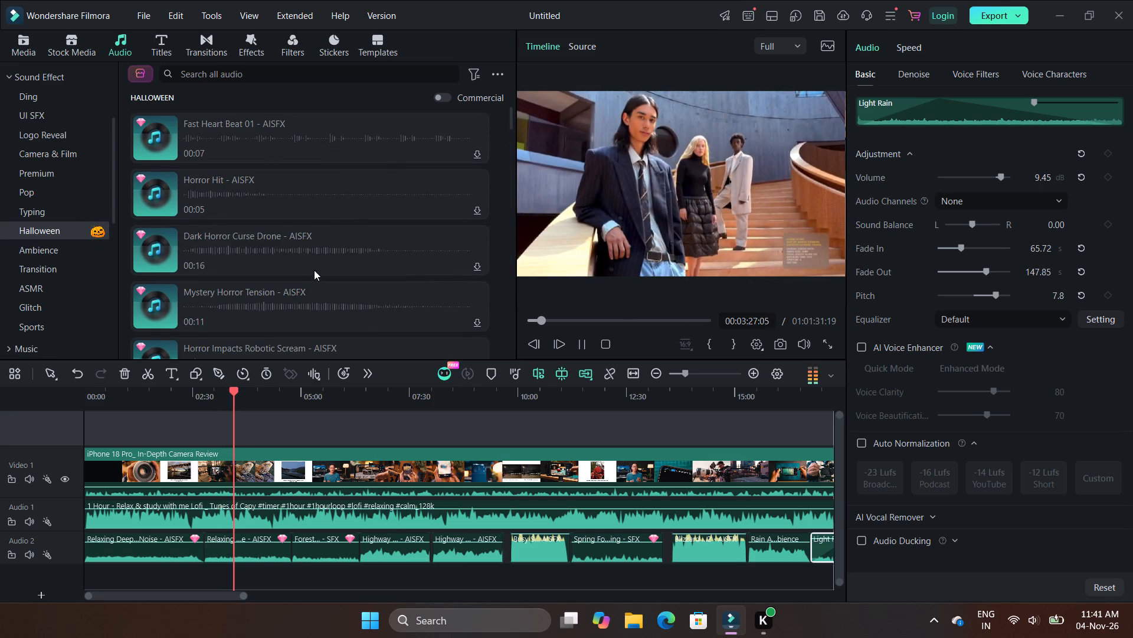
scroll(314, 270, "down", 1)
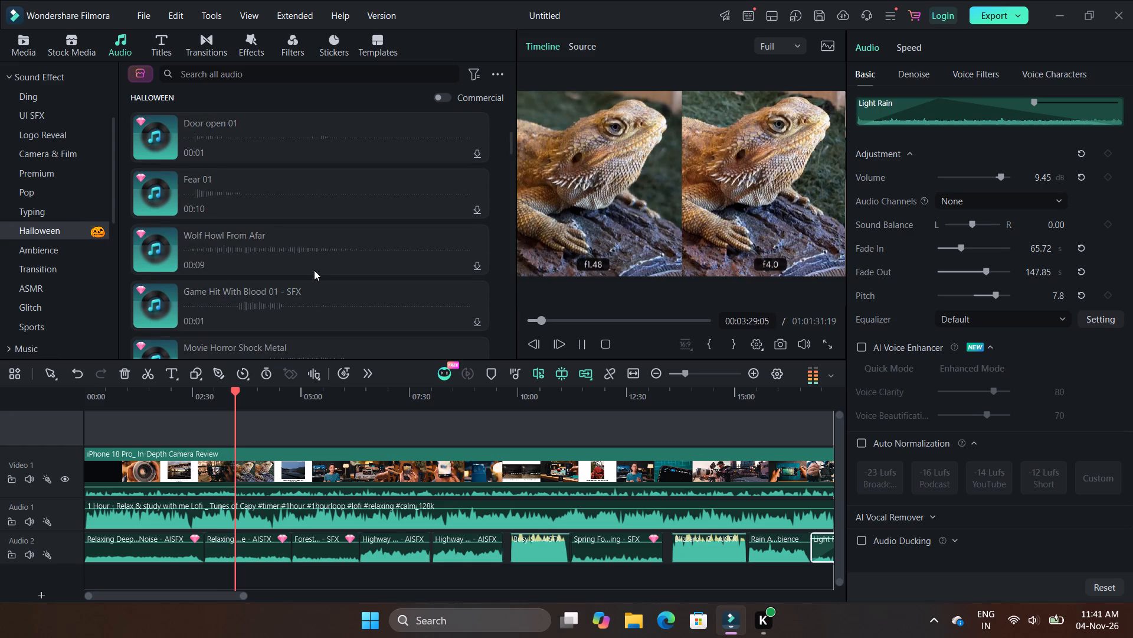
scroll(314, 270, "down", 1)
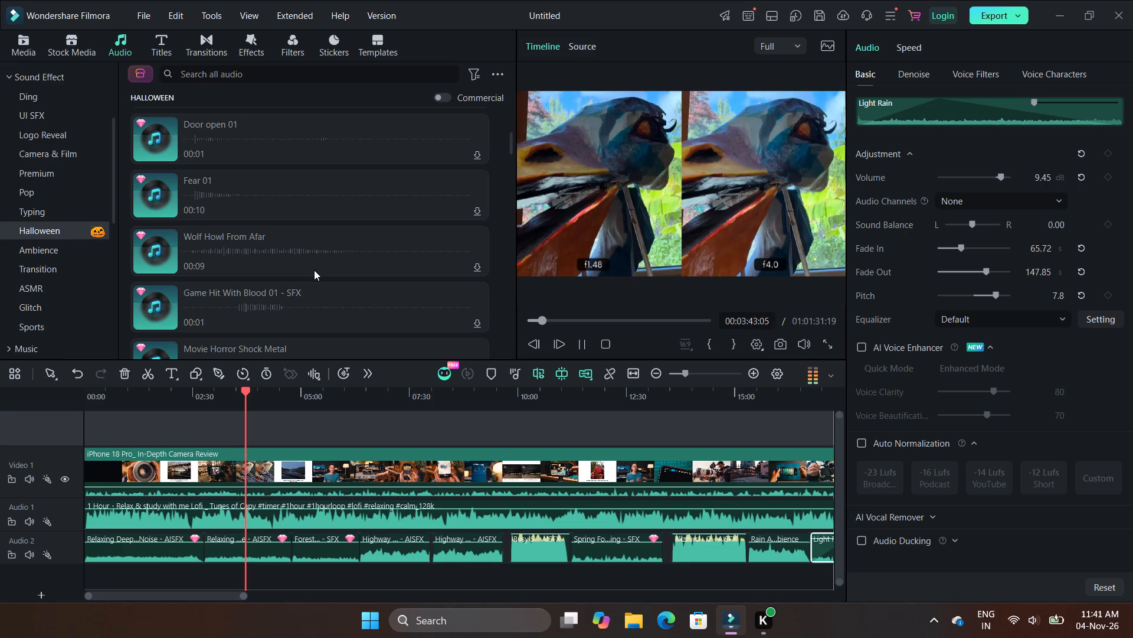
left_click(63, 248)
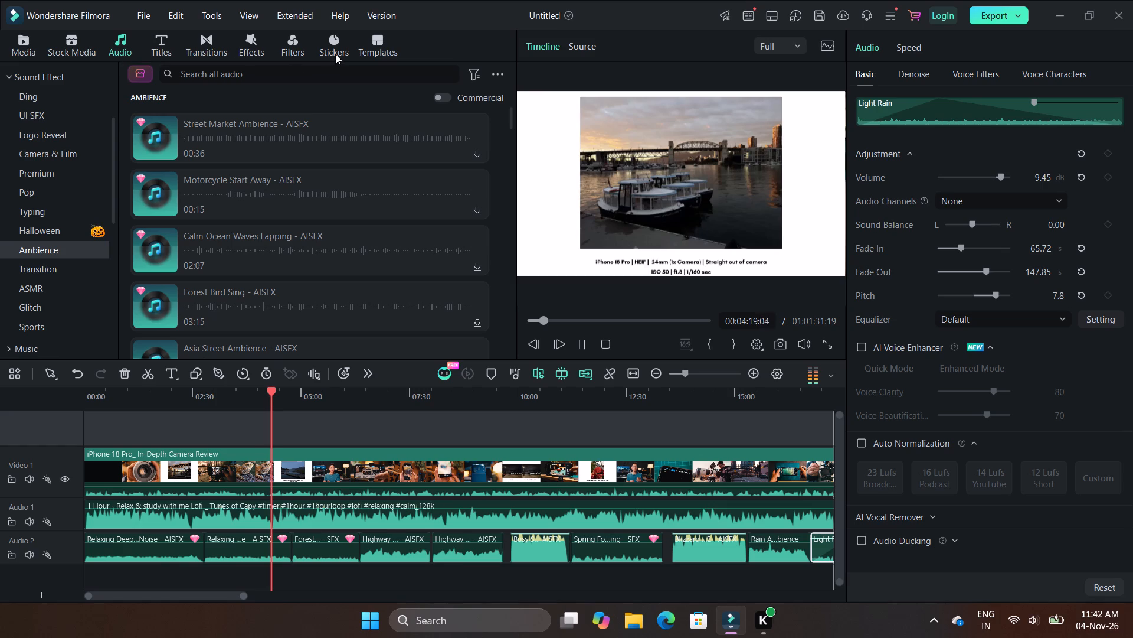
left_click(253, 46)
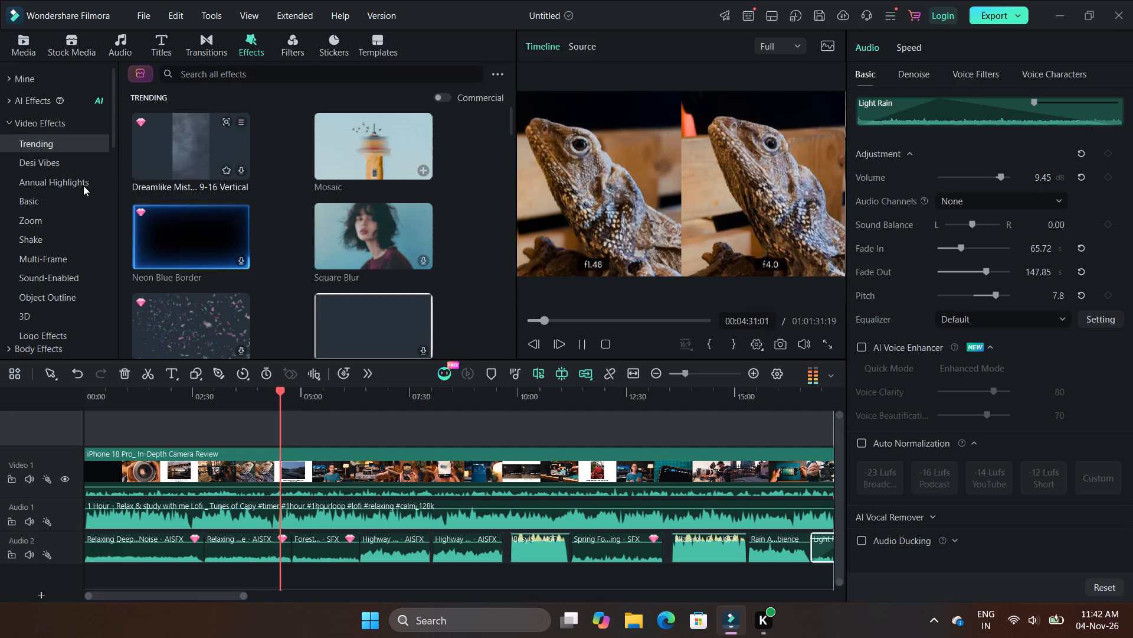
left_click(55, 163)
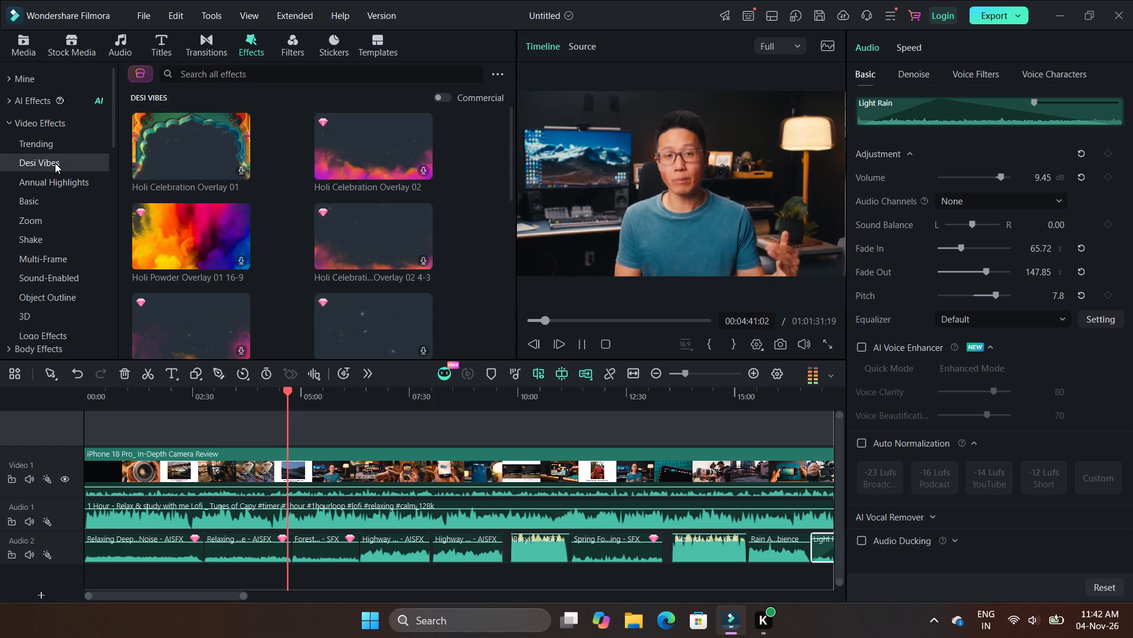
Add the trending white-and-red Subscribe sticker with thumbs-up and bell on a new track above Video 1, starting at 00:00.
left_click(334, 49)
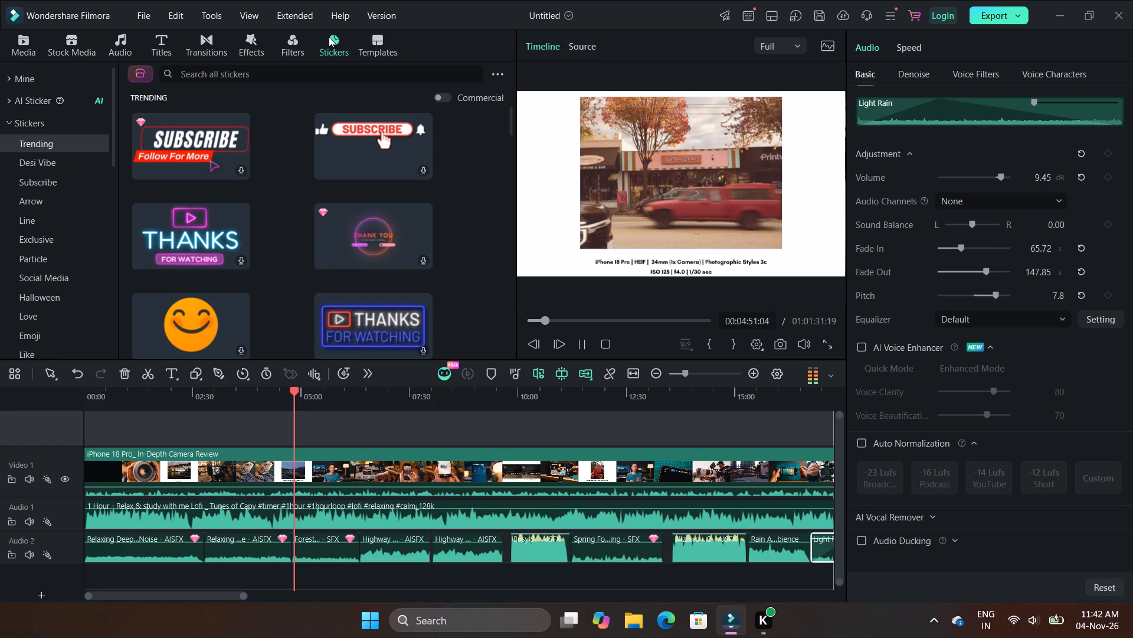
left_click(367, 128)
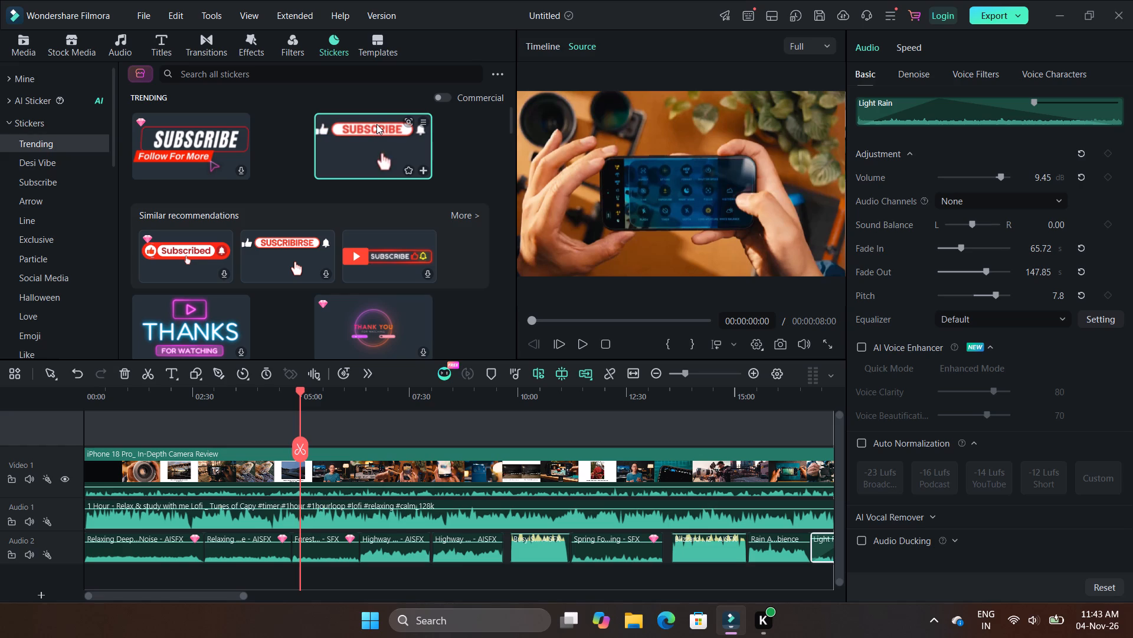
left_click_drag(376, 124, 264, 467)
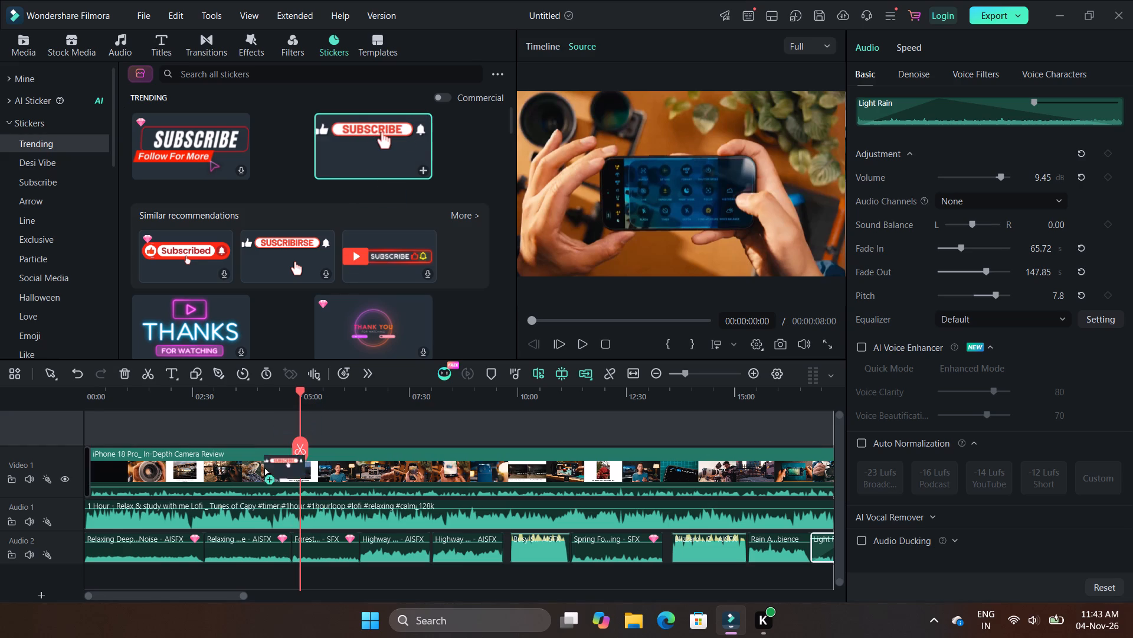
left_click_drag(264, 467, 156, 416)
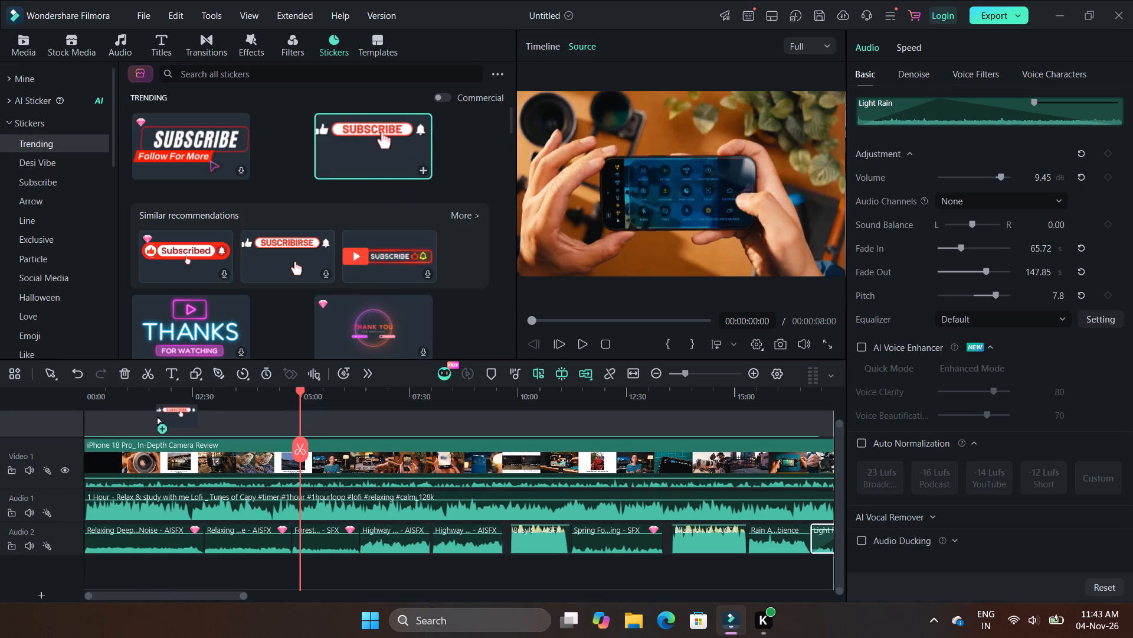
left_click_drag(156, 416, 86, 422)
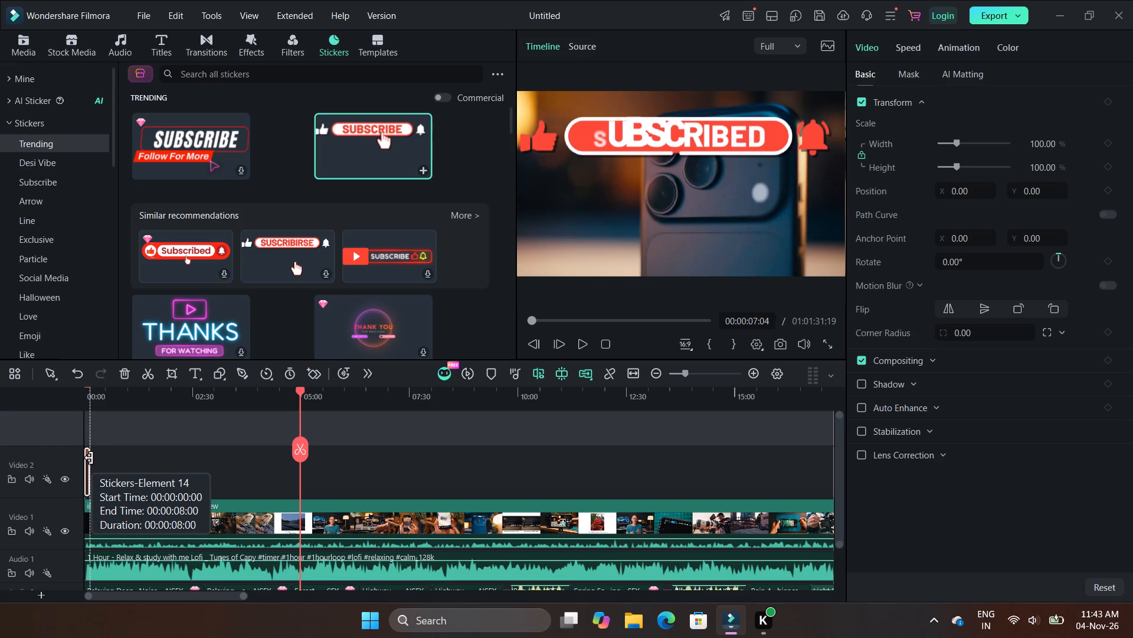
Extend the Subscribe sticker on Video 2 past the end of the main video, to about 01:08:53.
left_click_drag(89, 458, 178, 466)
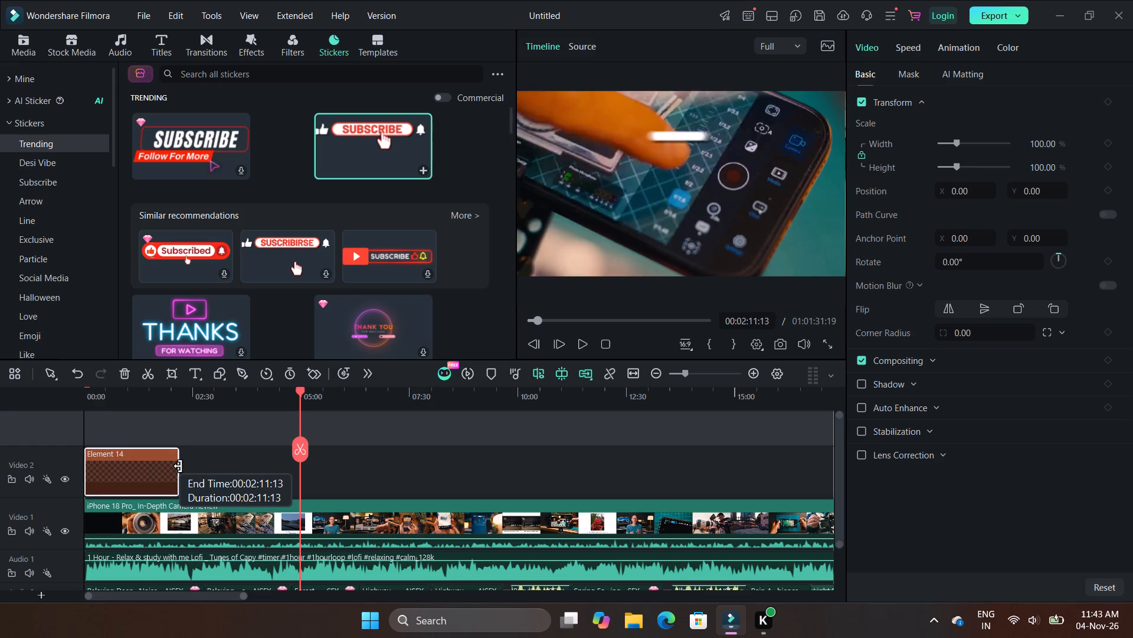
left_click_drag(178, 466, 448, 465)
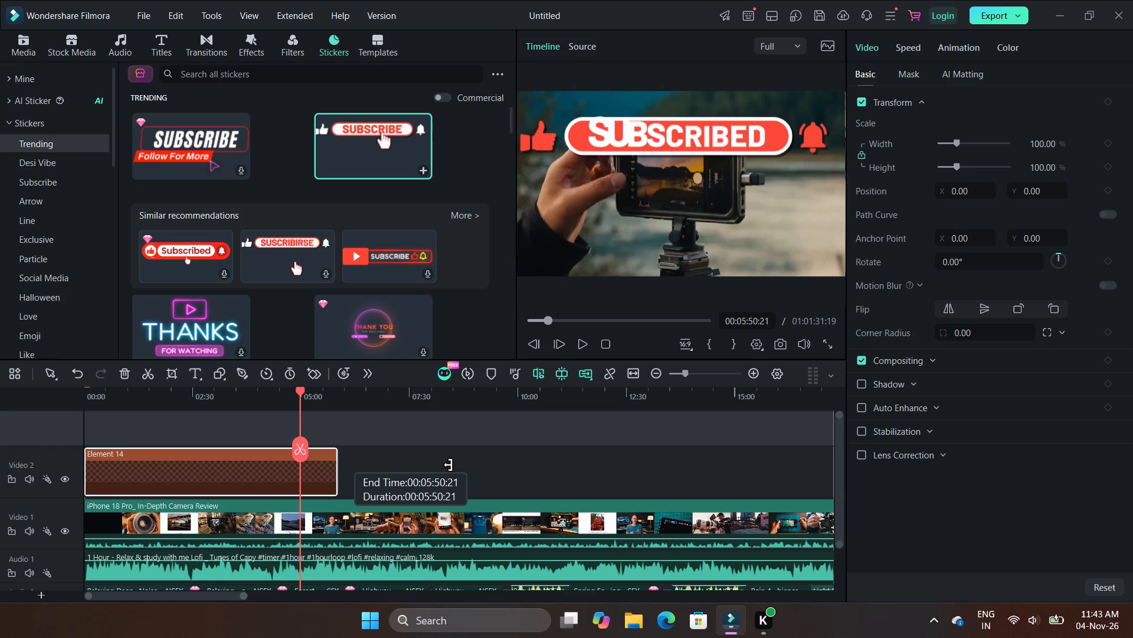
left_click_drag(448, 465, 569, 460)
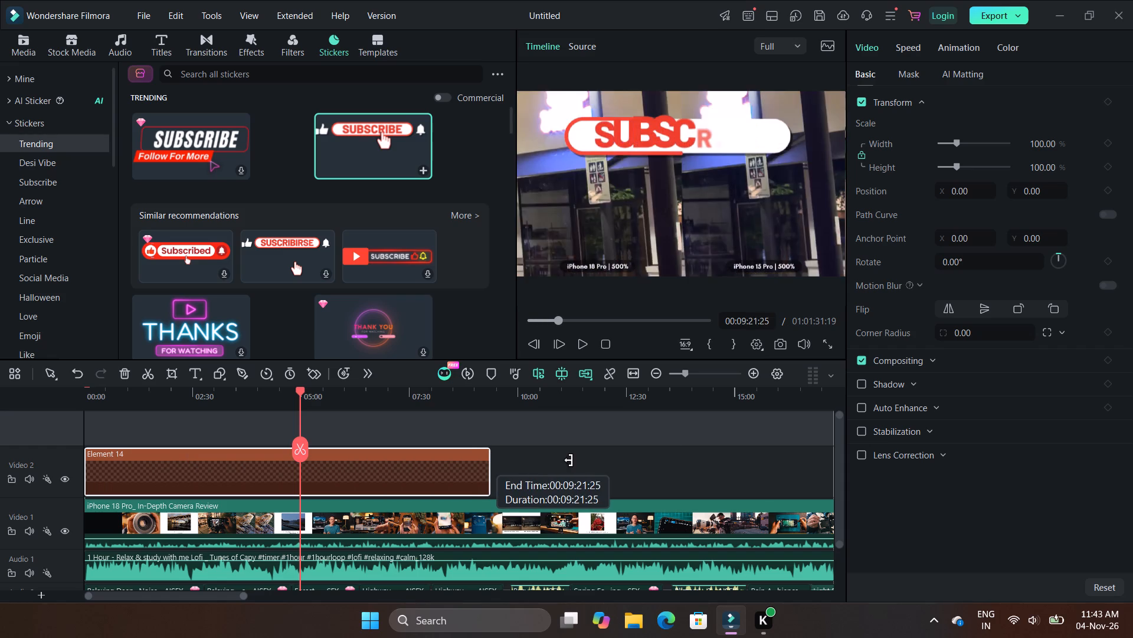
left_click_drag(569, 460, 787, 448)
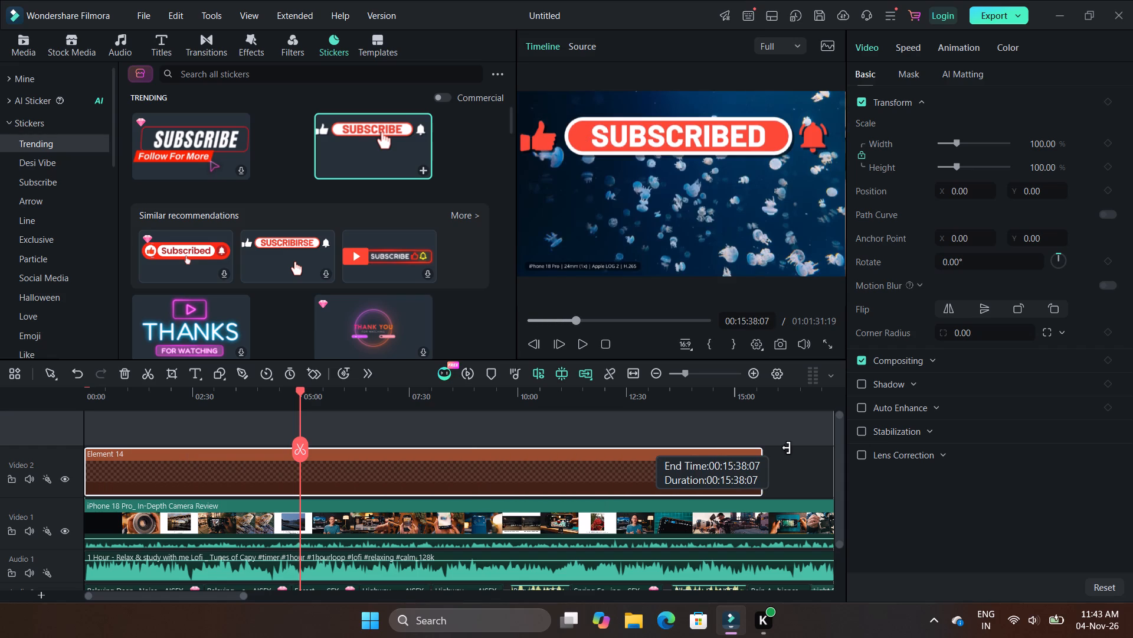
left_click_drag(787, 448, 929, 446)
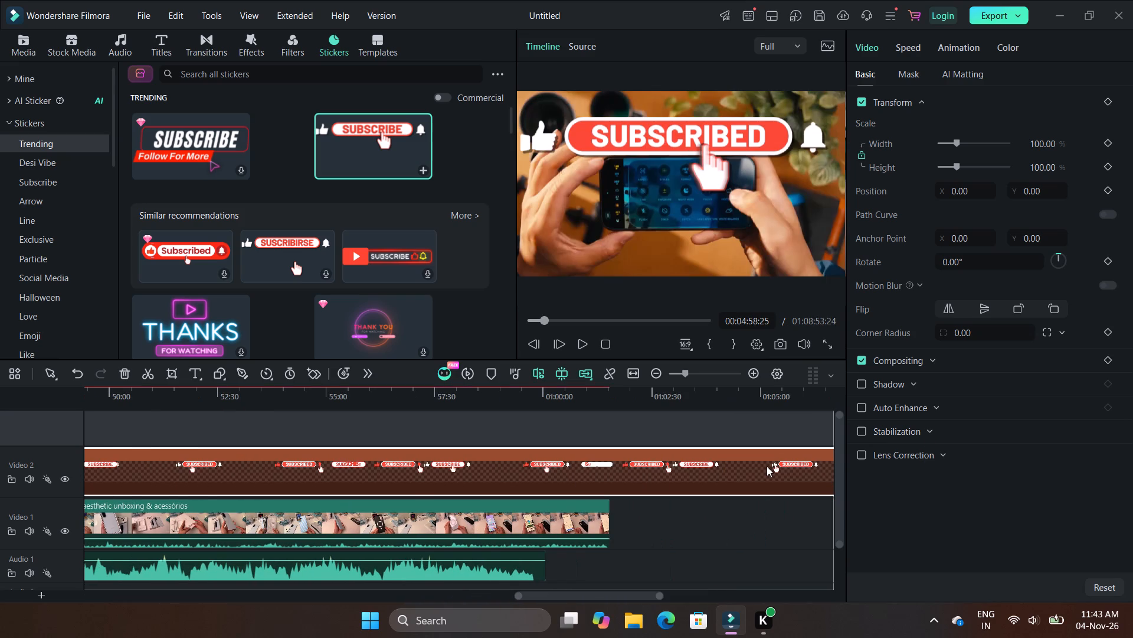
Split the Subscribe sticker on Video 2 at the playhead position, 00:04:58:25.
left_click(616, 493)
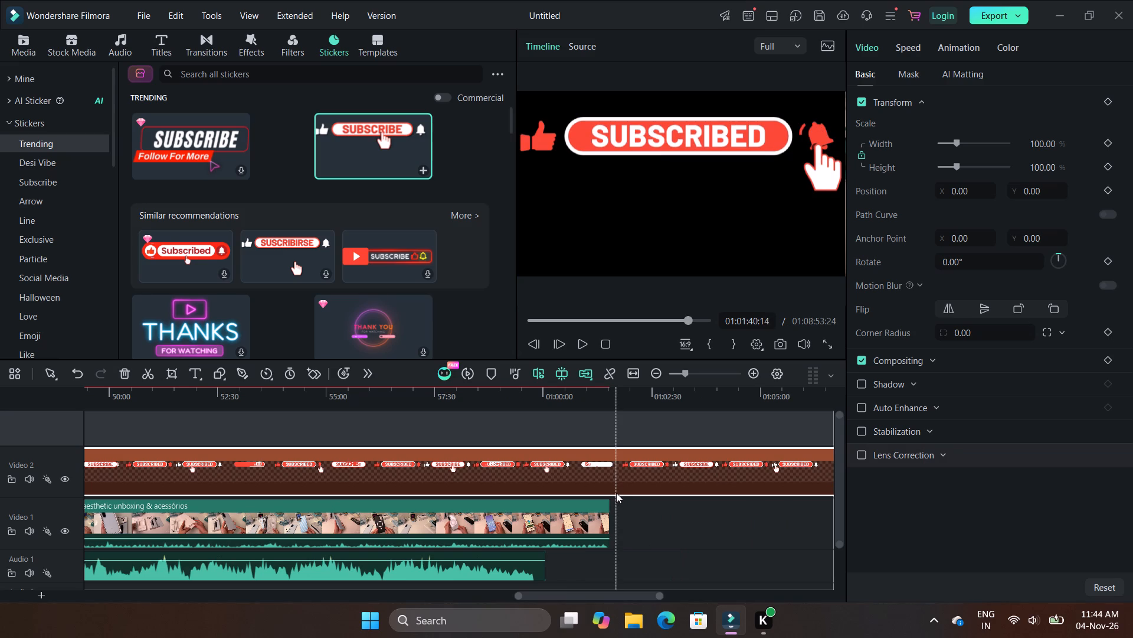
left_click(616, 493)
left_click(617, 492)
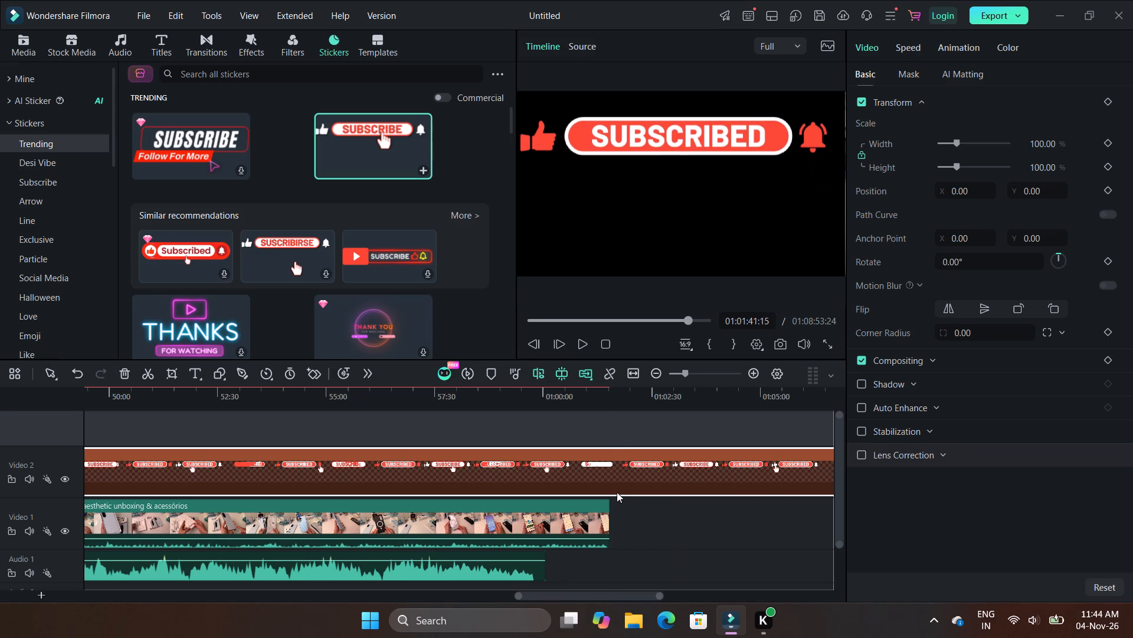
left_click(619, 474)
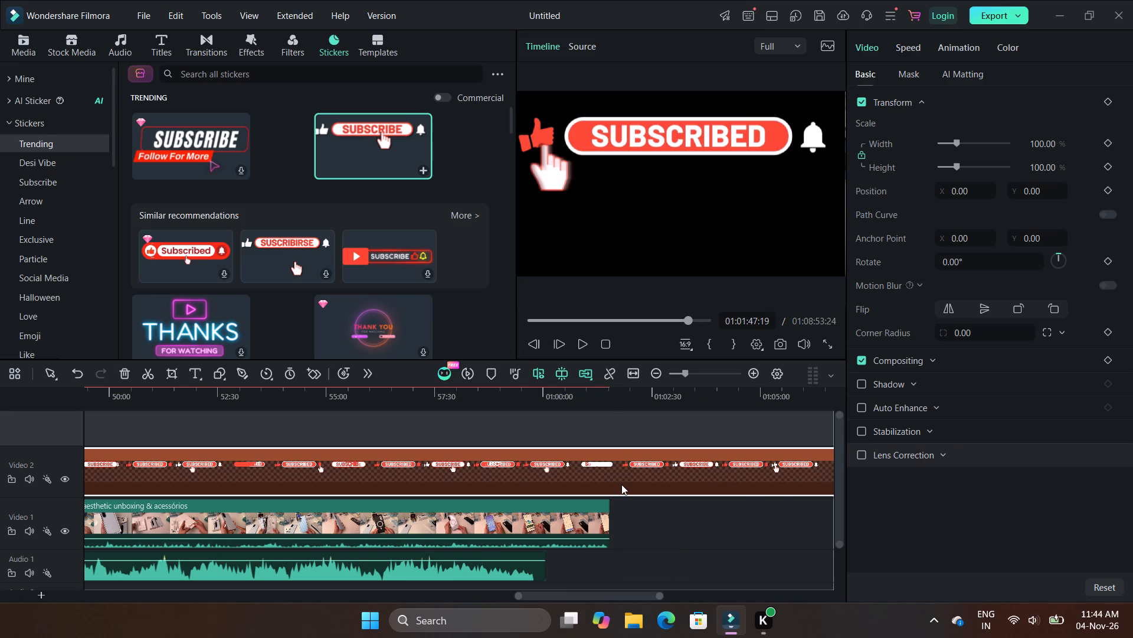
left_click(621, 491)
left_click(628, 472)
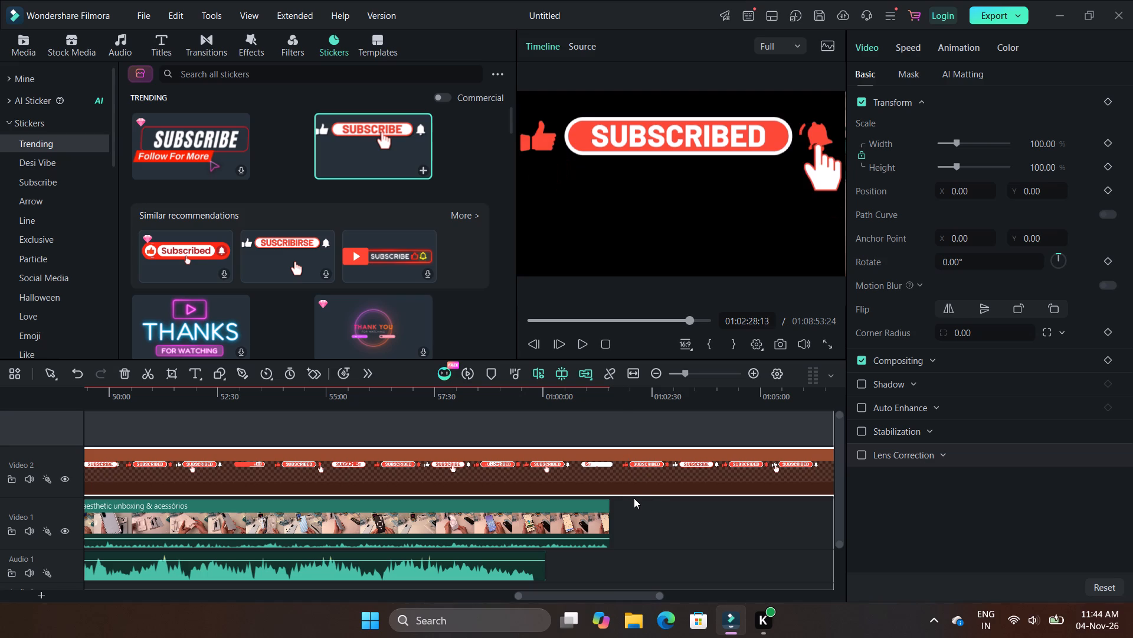
left_click(615, 488)
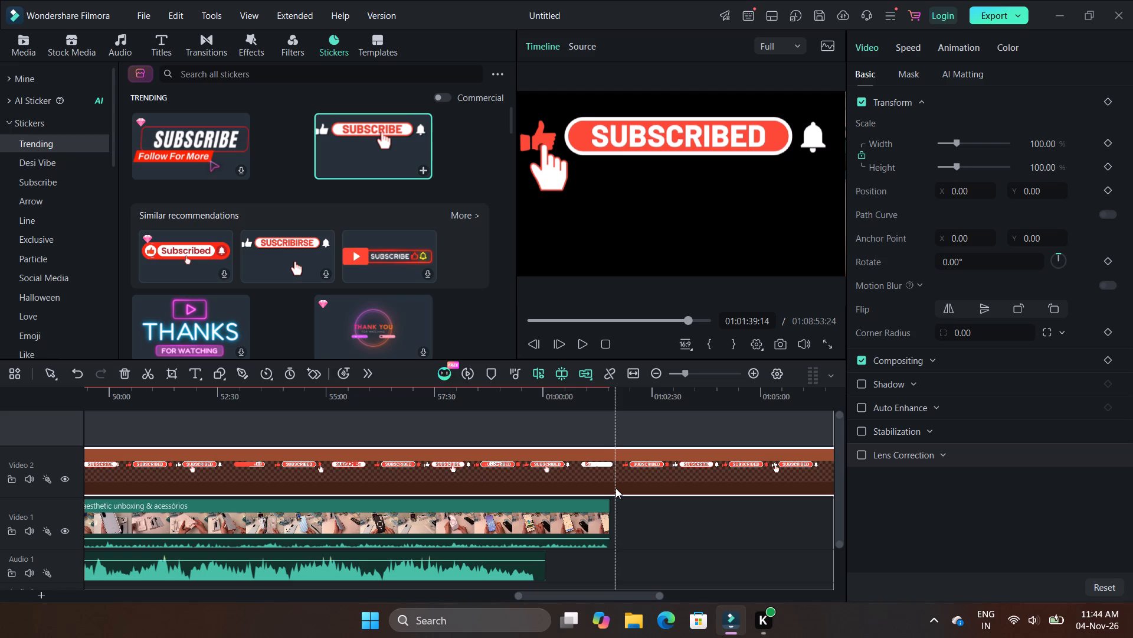
key("ctrl+b")
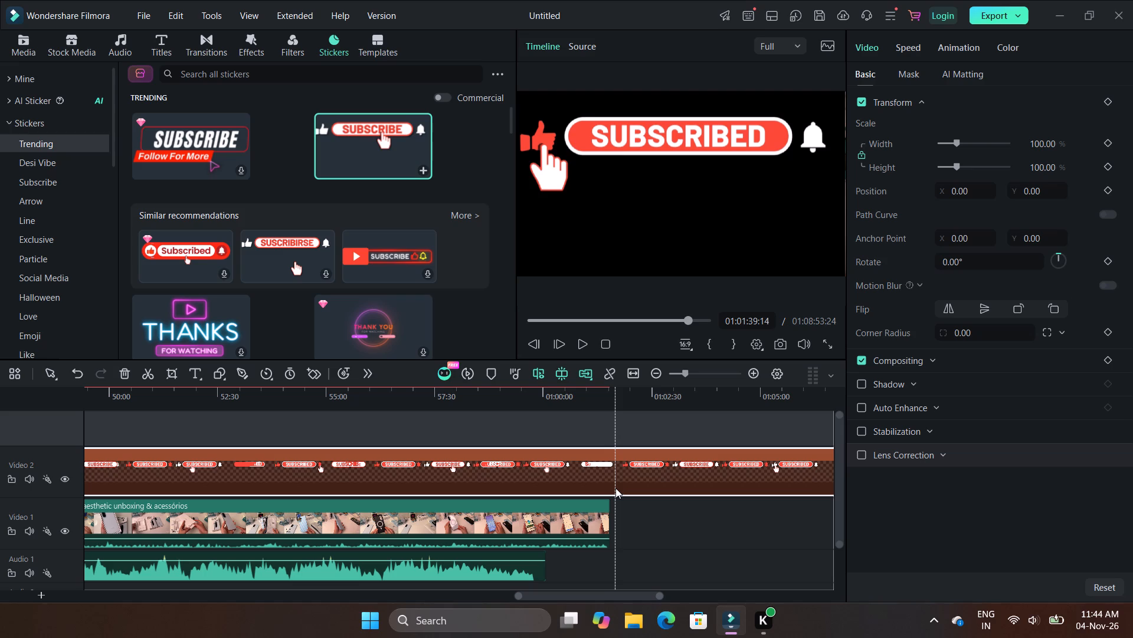
left_click(641, 473)
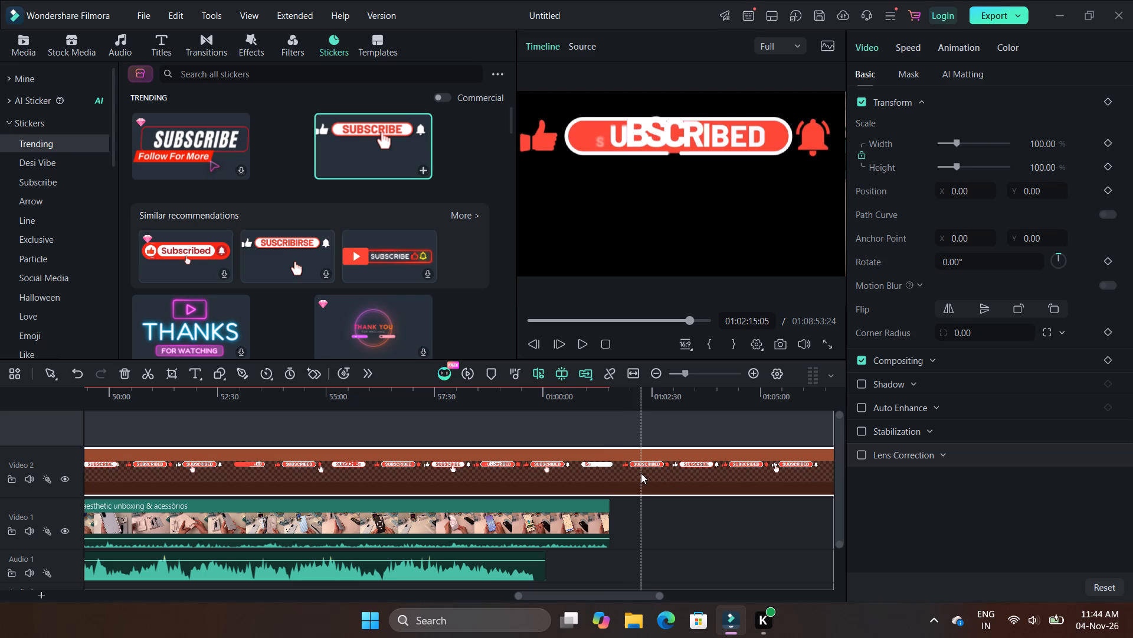
Split the Subscribe sticker on Video 2 where the main video on Video 1 ends, at 01:01:31:19.
left_click(525, 415)
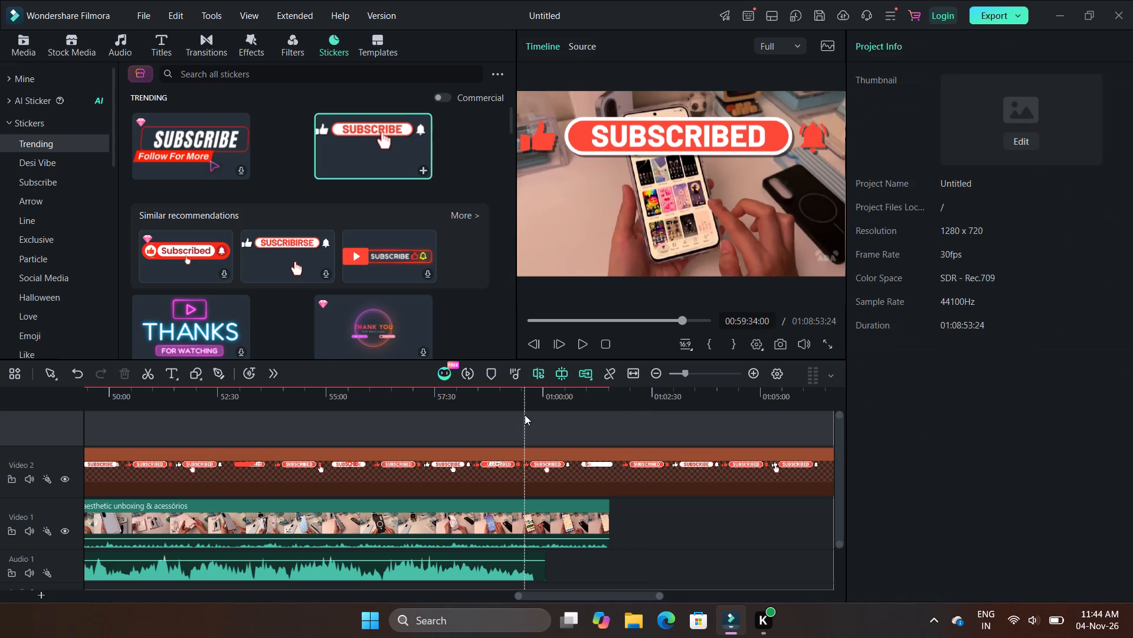
left_click(549, 427)
scroll(549, 427, "right", 4)
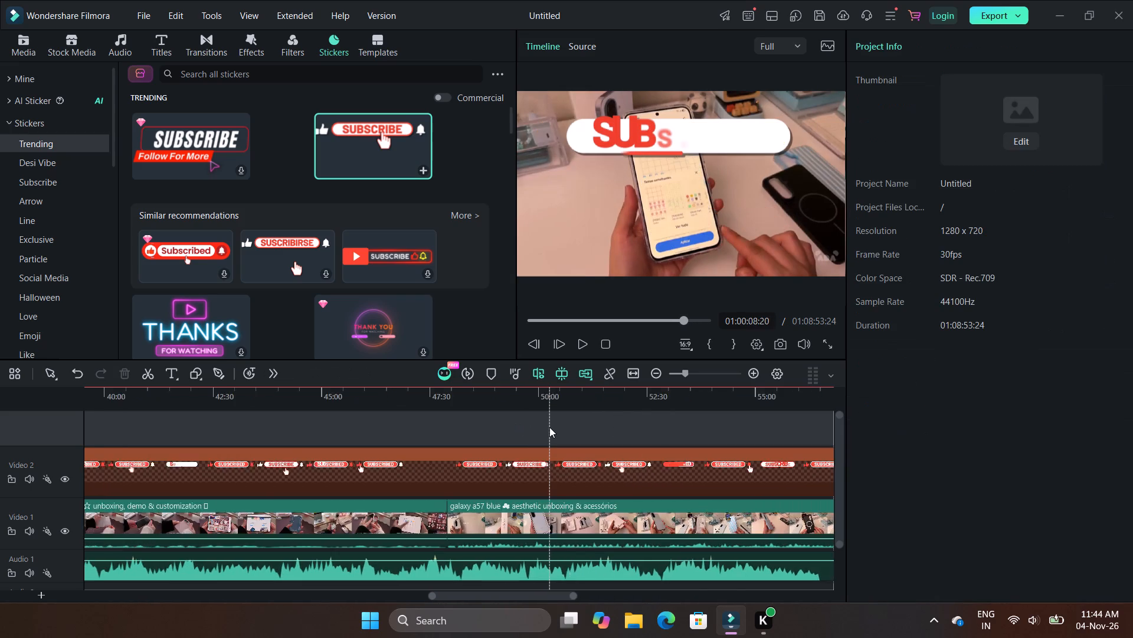
scroll(549, 427, "right", 12)
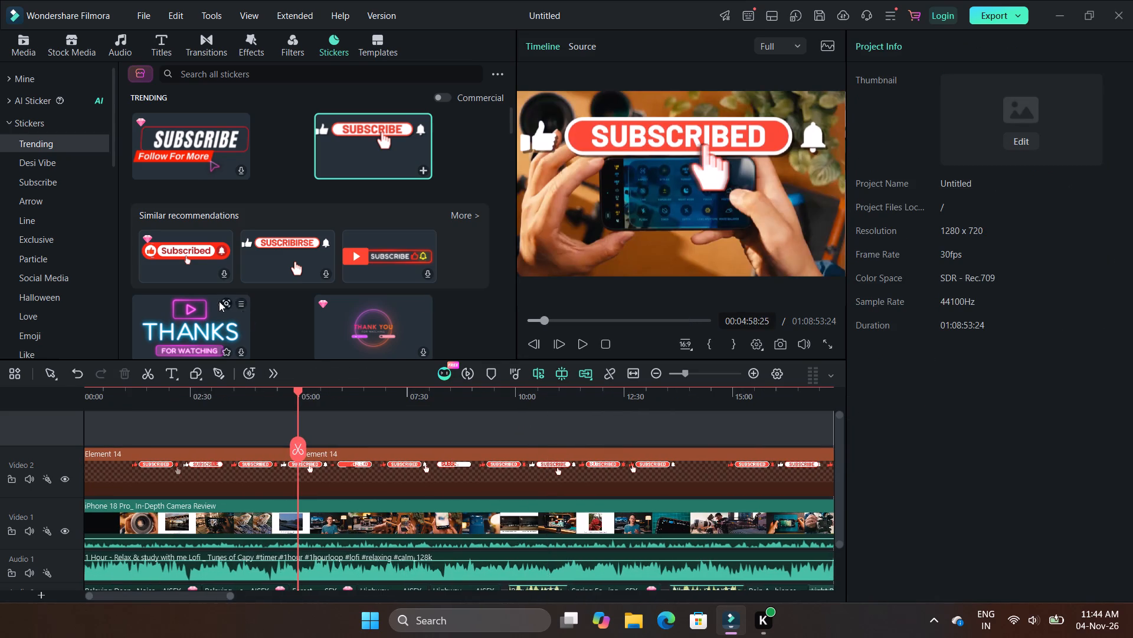
left_click_drag(296, 390, 335, 391)
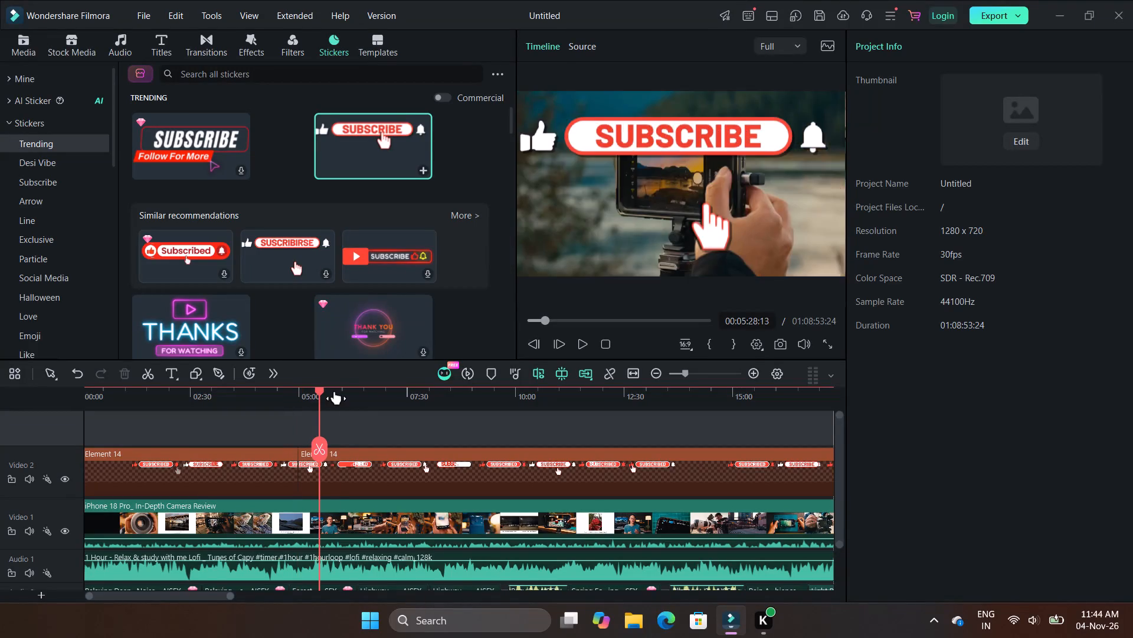
left_click_drag(335, 391, 534, 458)
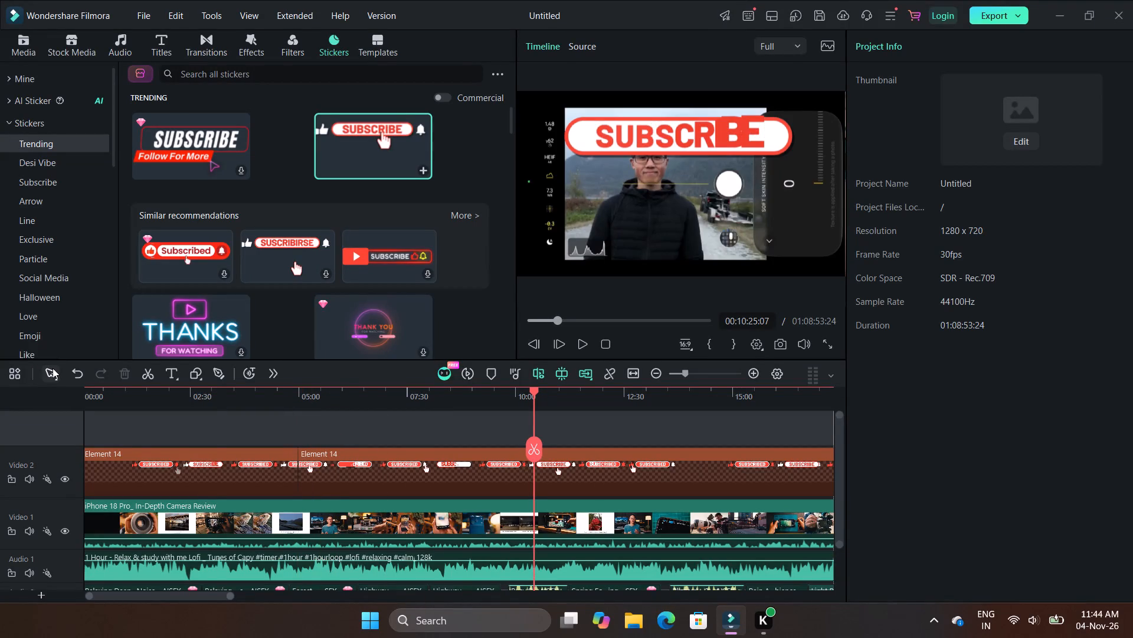
left_click(53, 368)
left_click(99, 401)
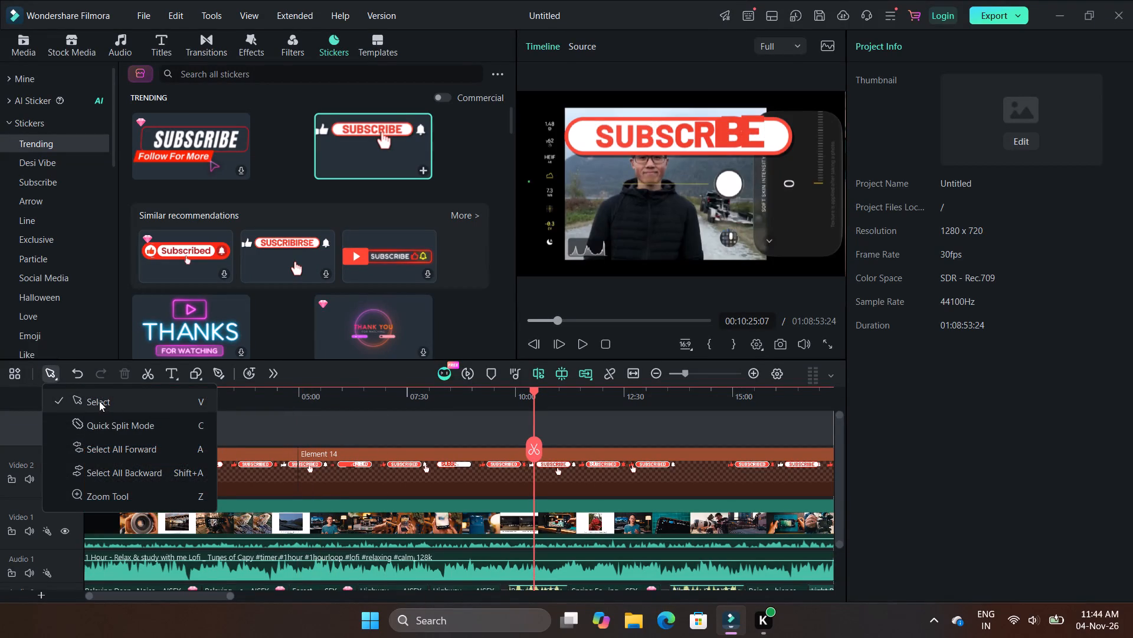
left_click(253, 438)
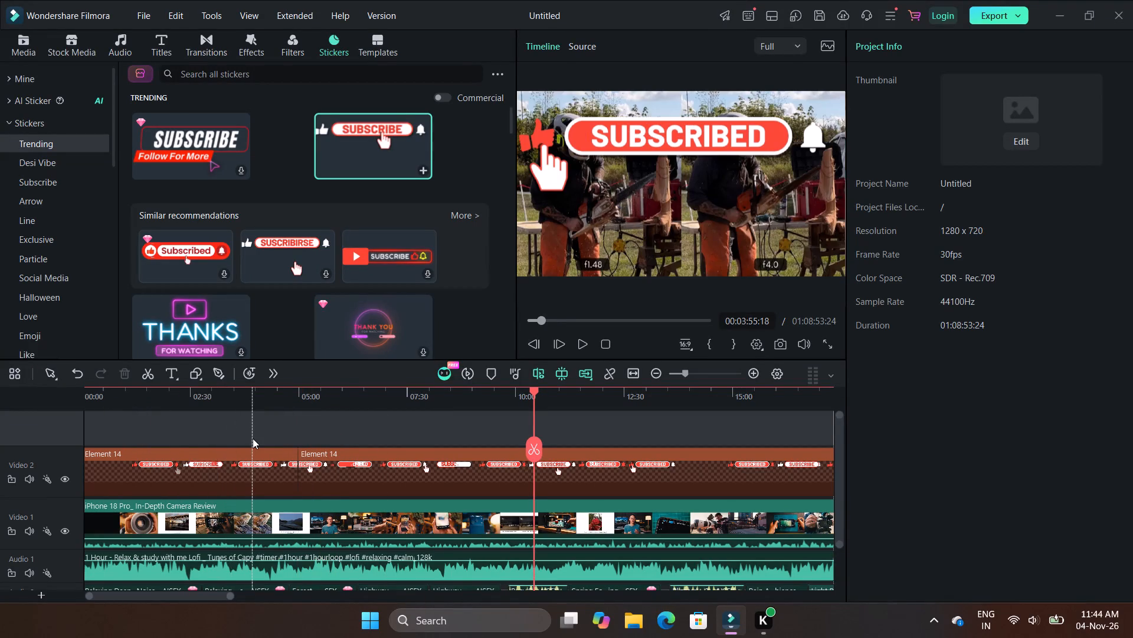
left_click_drag(533, 392, 754, 410)
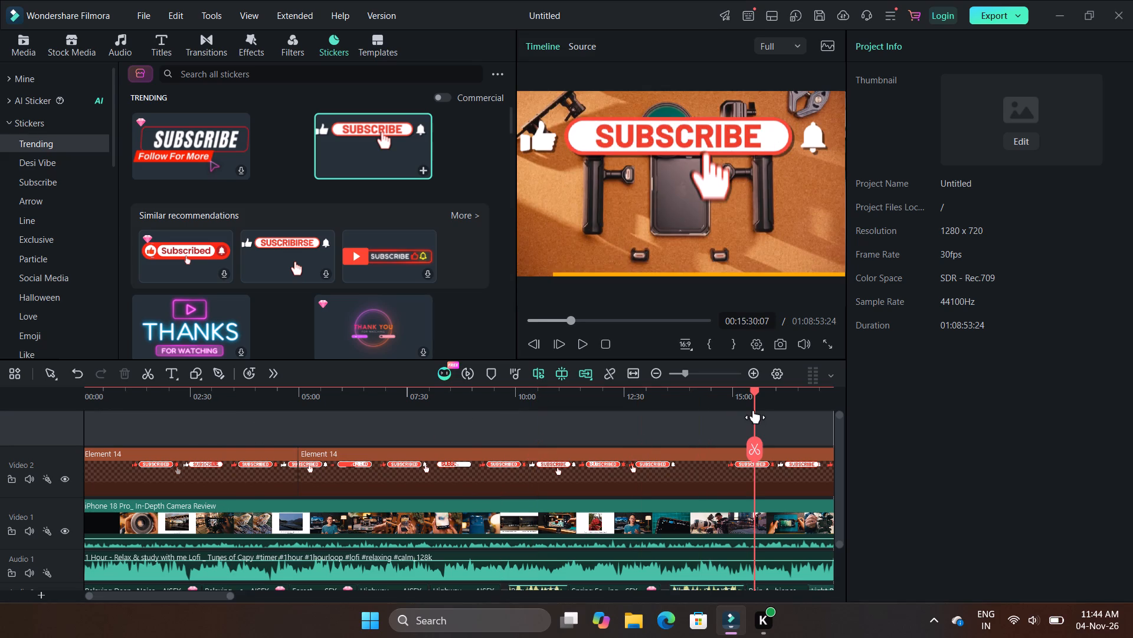
left_click_drag(754, 410, 838, 418)
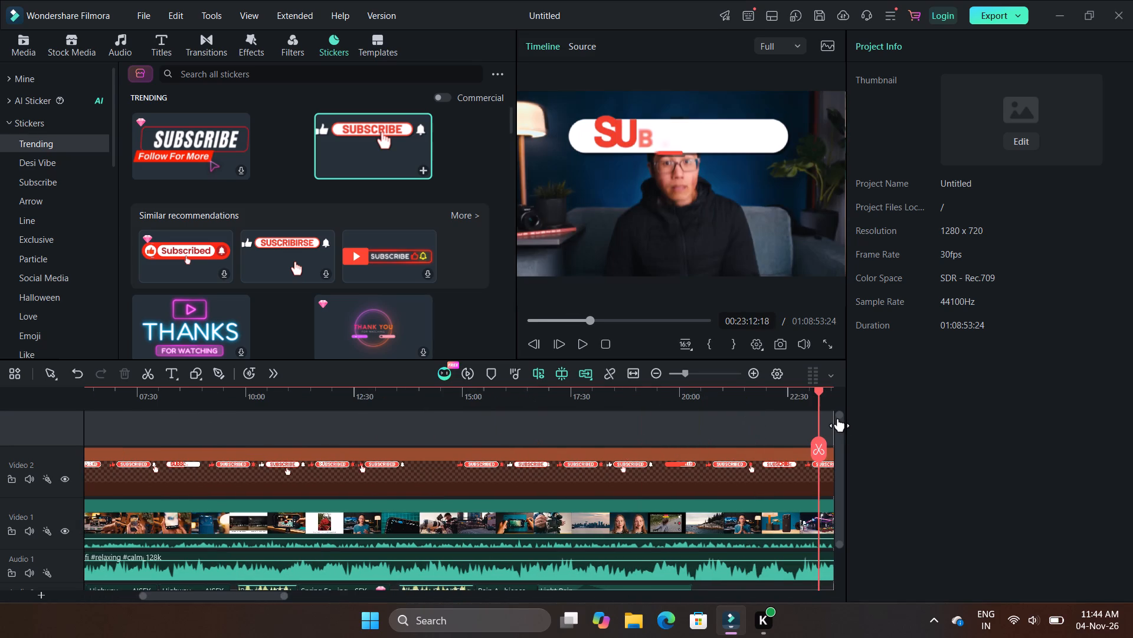
left_click_drag(838, 418, 850, 430)
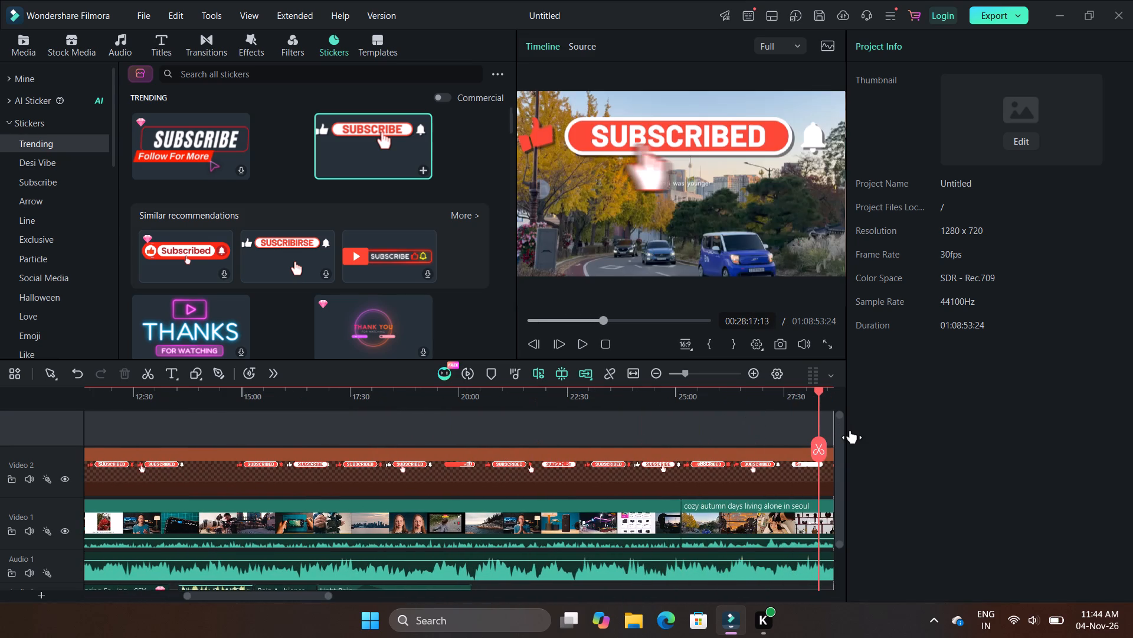
left_click_drag(850, 430, 863, 443)
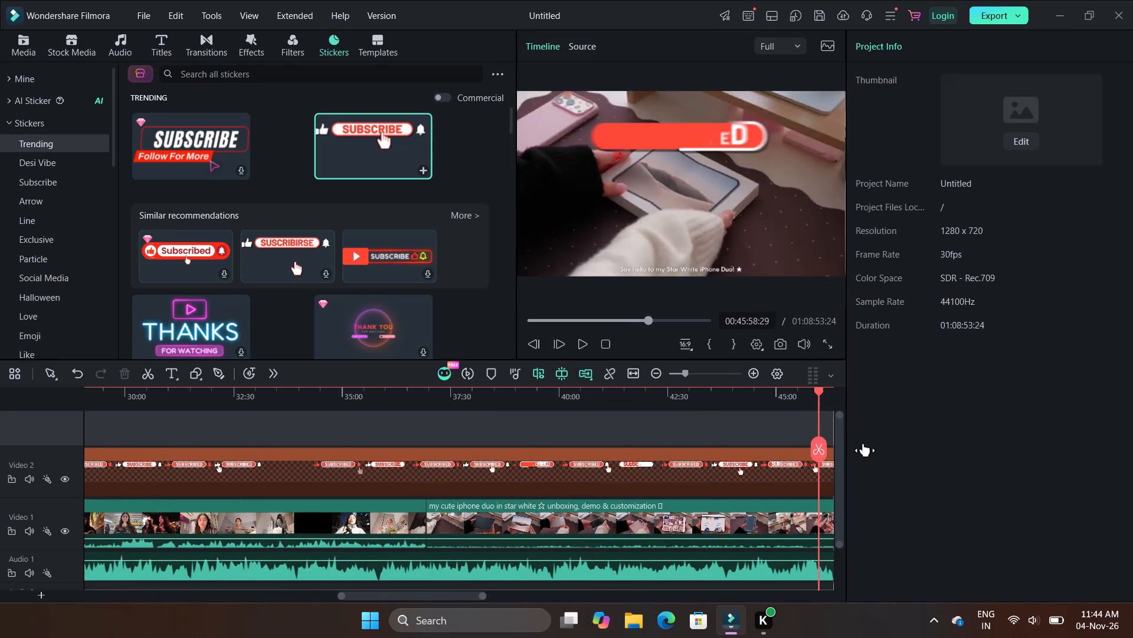
left_click_drag(863, 443, 862, 452)
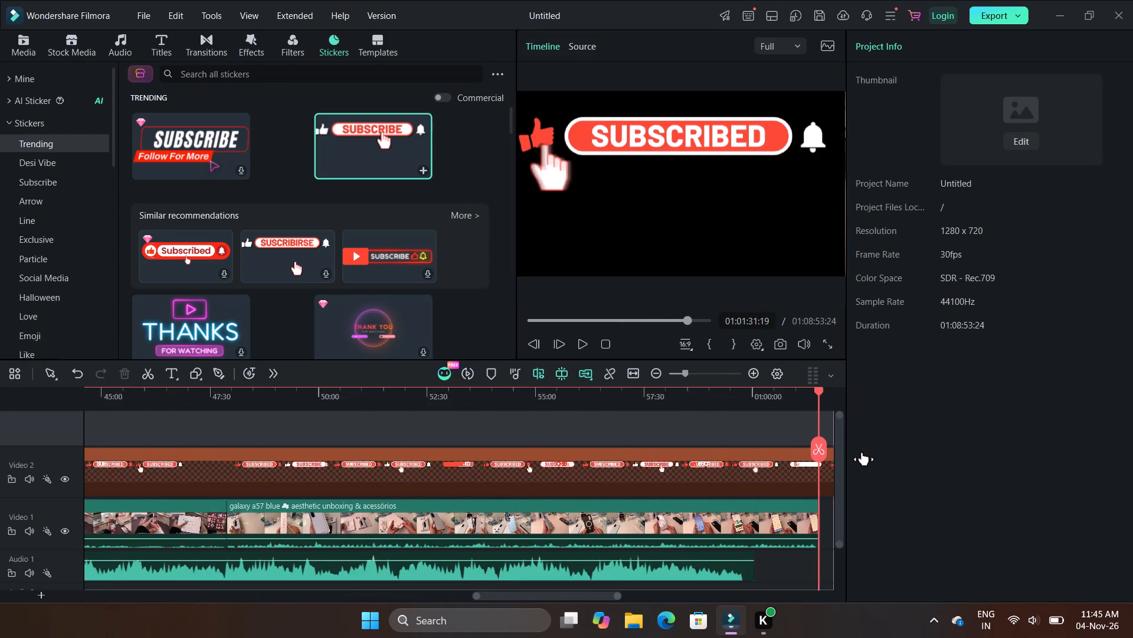
left_click_drag(862, 452, 493, 419)
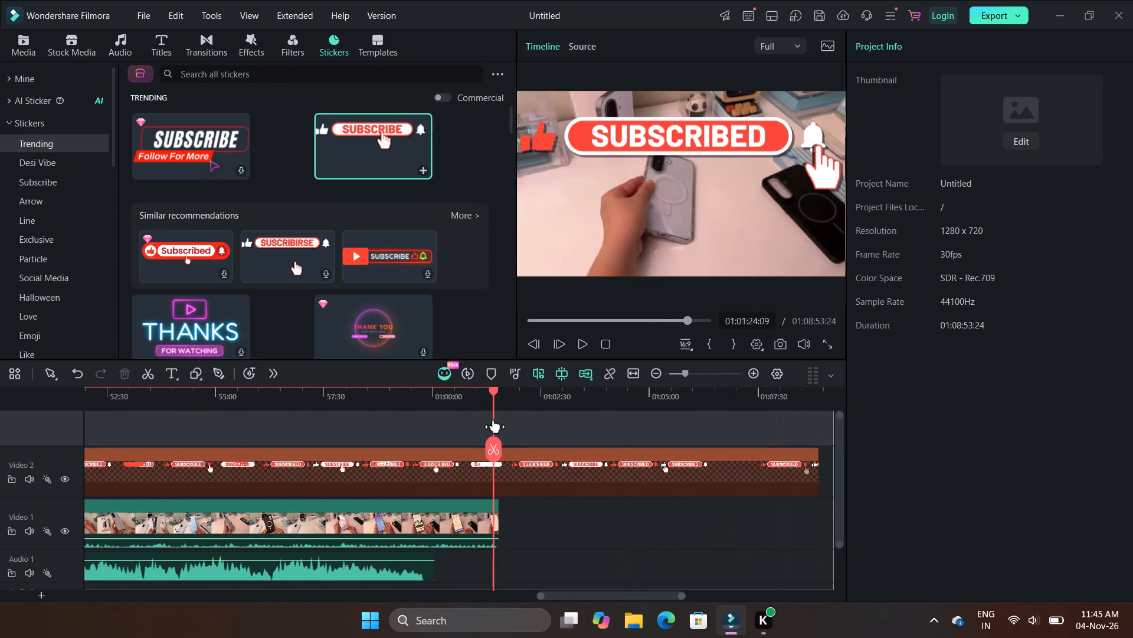
left_click_drag(493, 419, 497, 427)
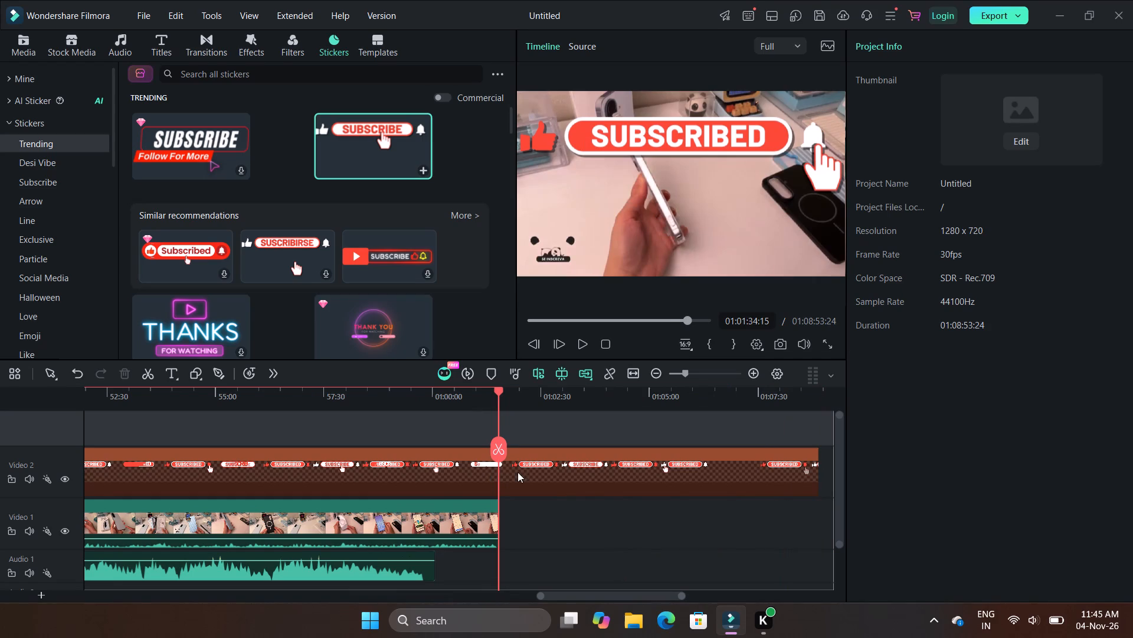
left_click(495, 450)
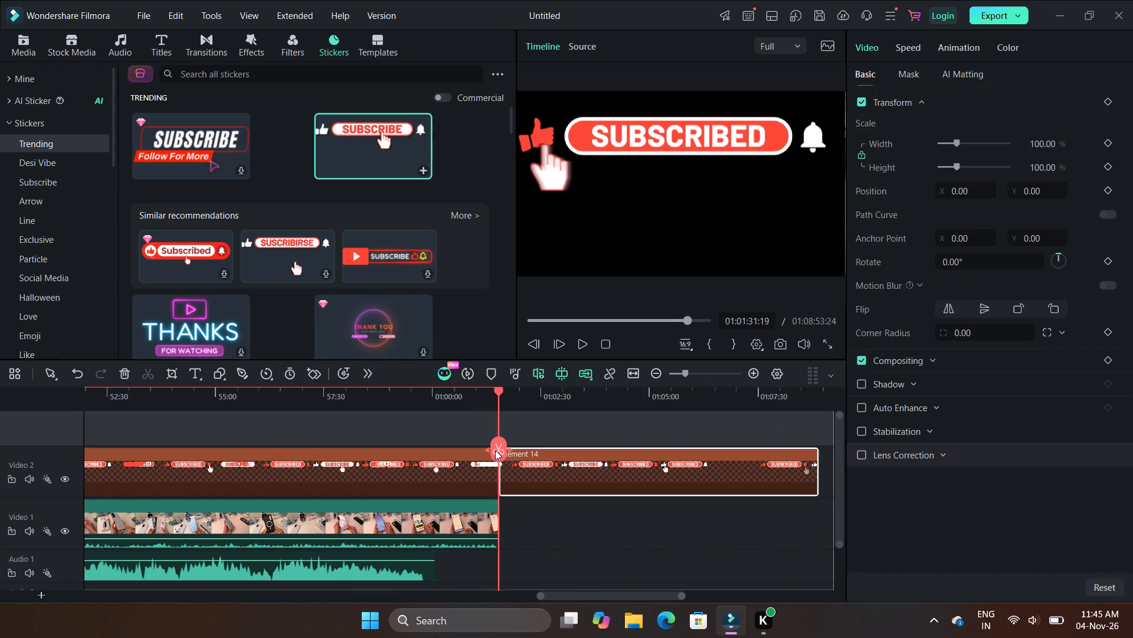
Delete the surplus Subscribe sticker segment that extends beyond the end of the main video.
left_click(539, 467)
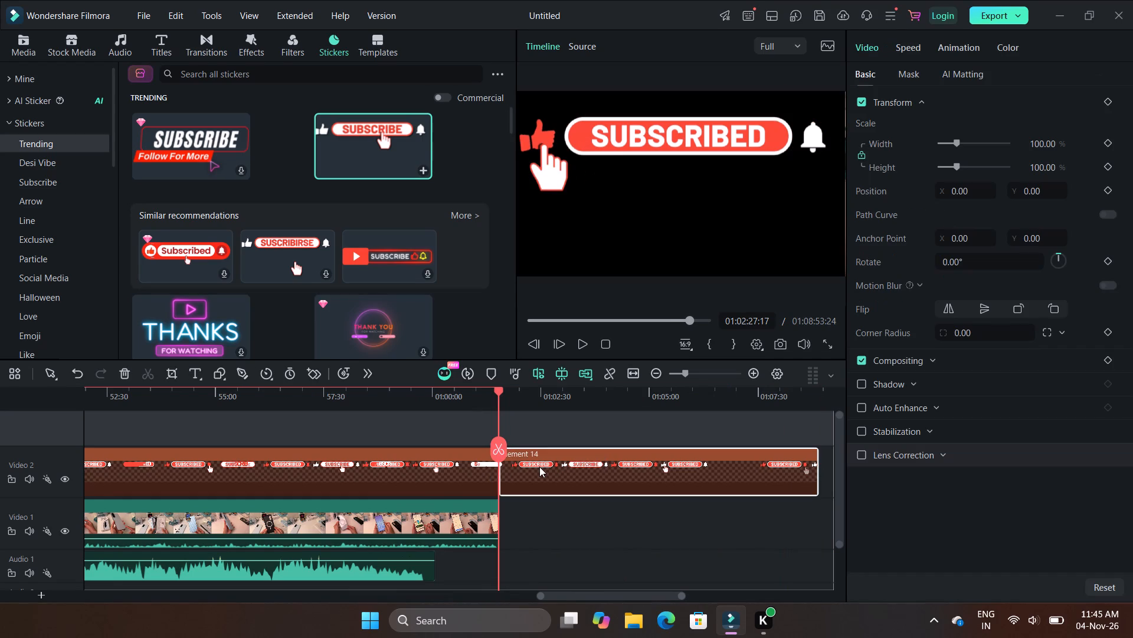
key("Delete")
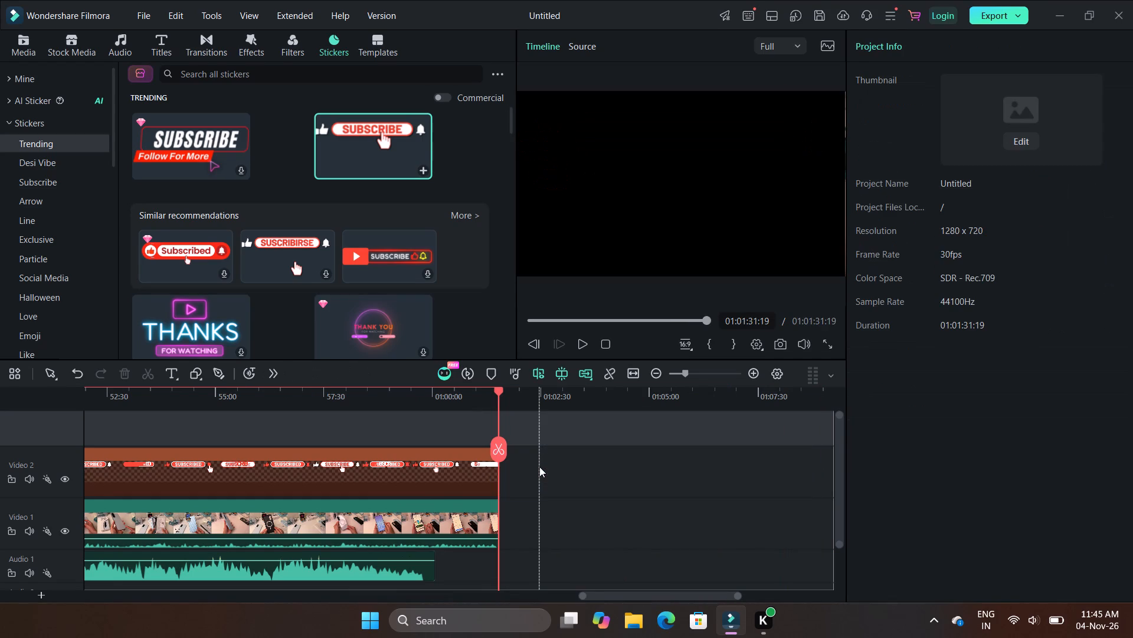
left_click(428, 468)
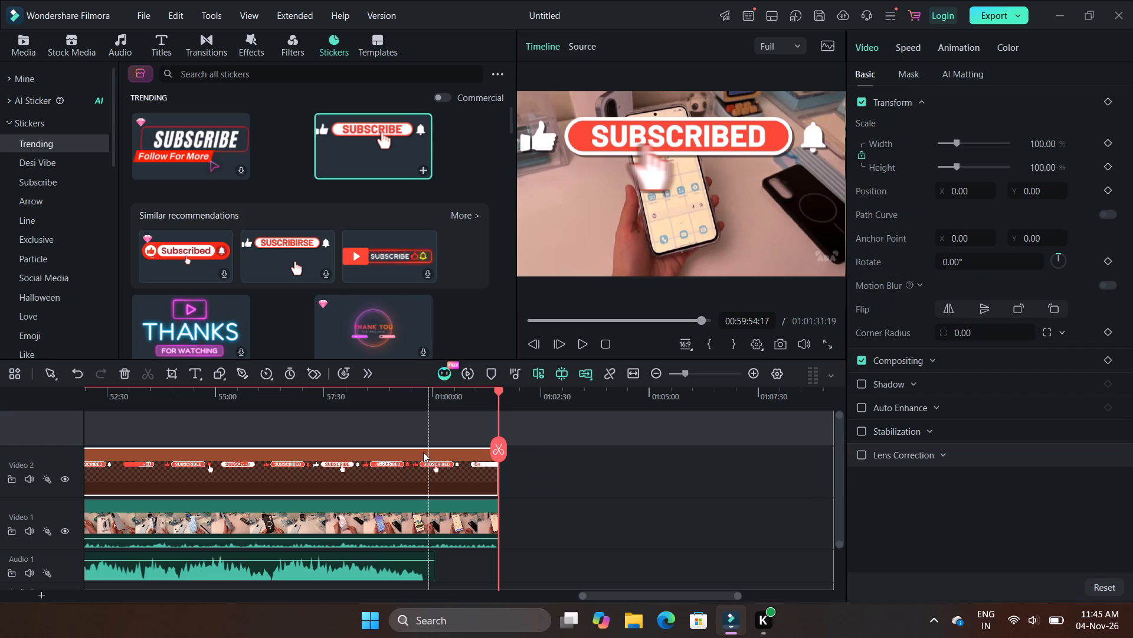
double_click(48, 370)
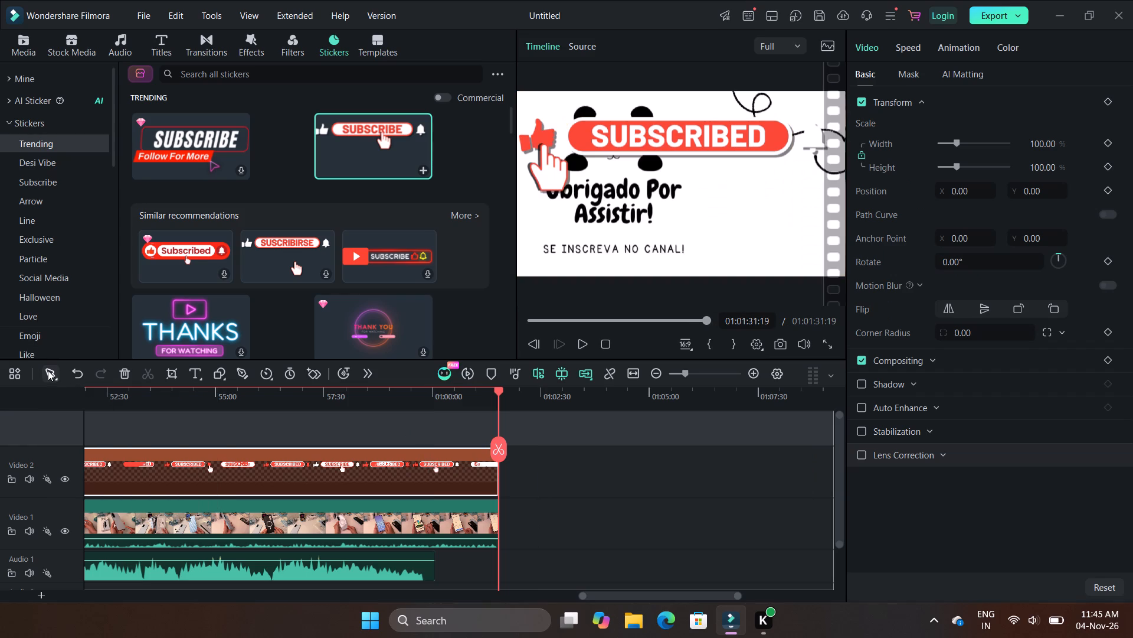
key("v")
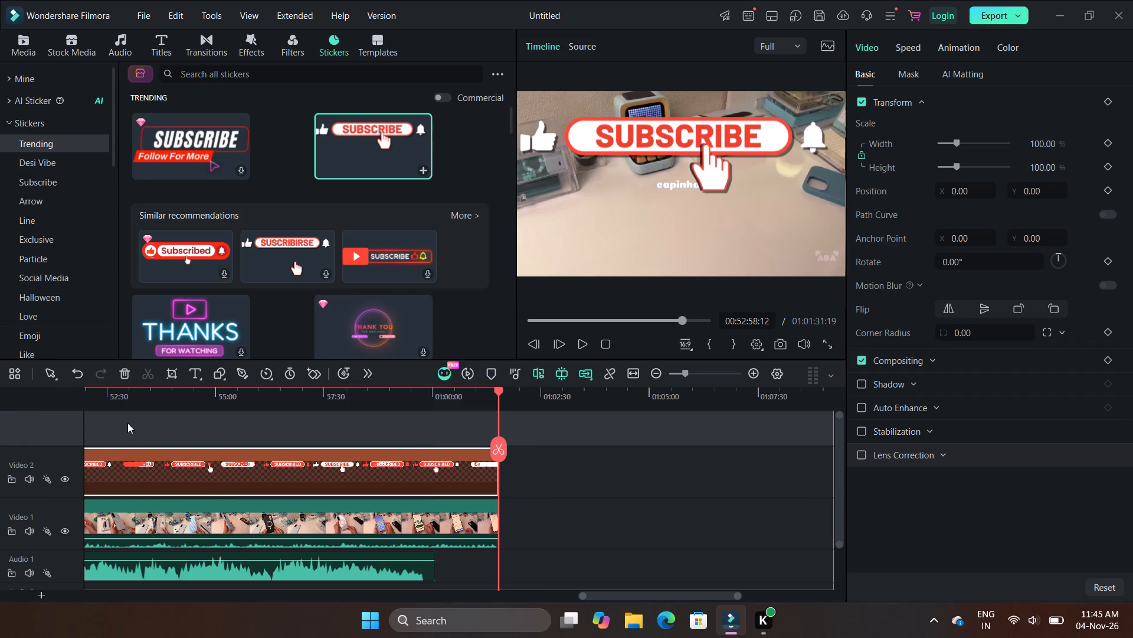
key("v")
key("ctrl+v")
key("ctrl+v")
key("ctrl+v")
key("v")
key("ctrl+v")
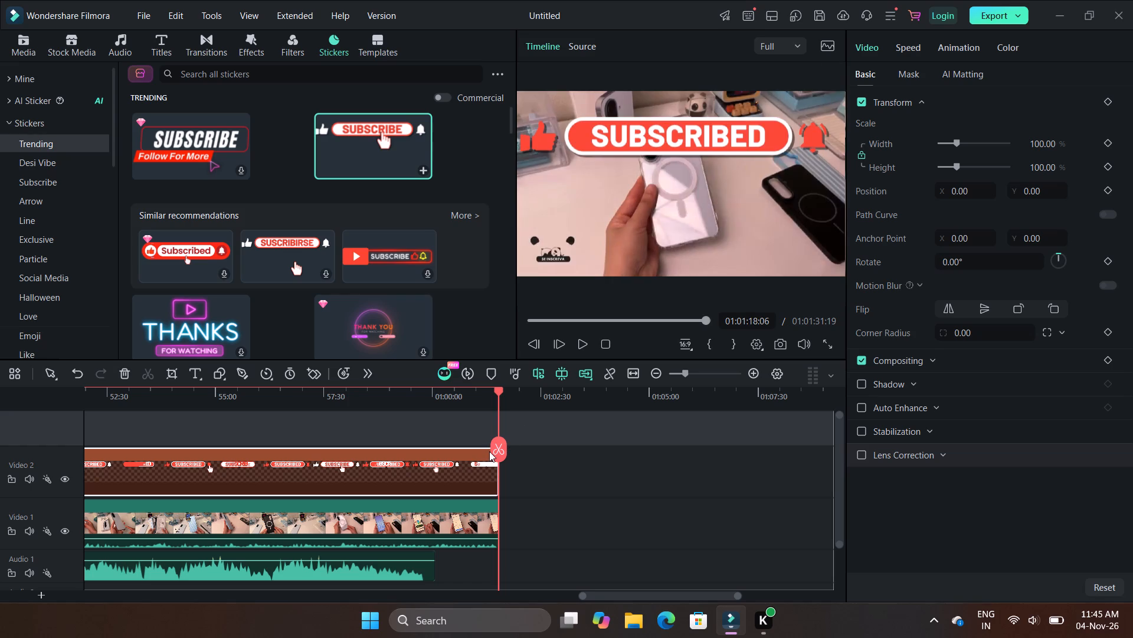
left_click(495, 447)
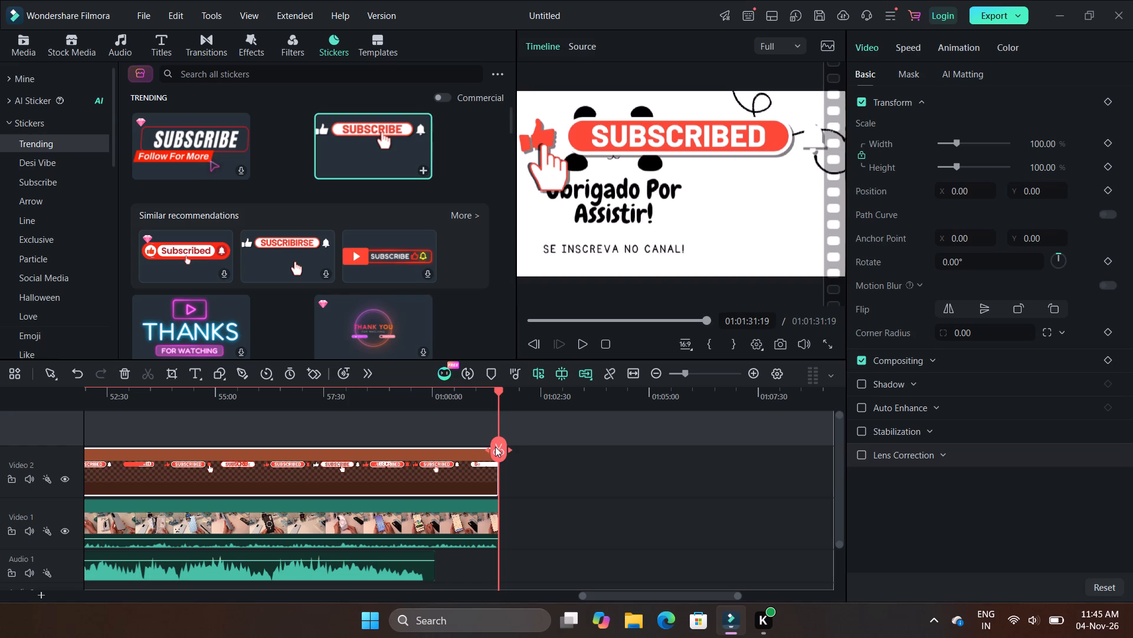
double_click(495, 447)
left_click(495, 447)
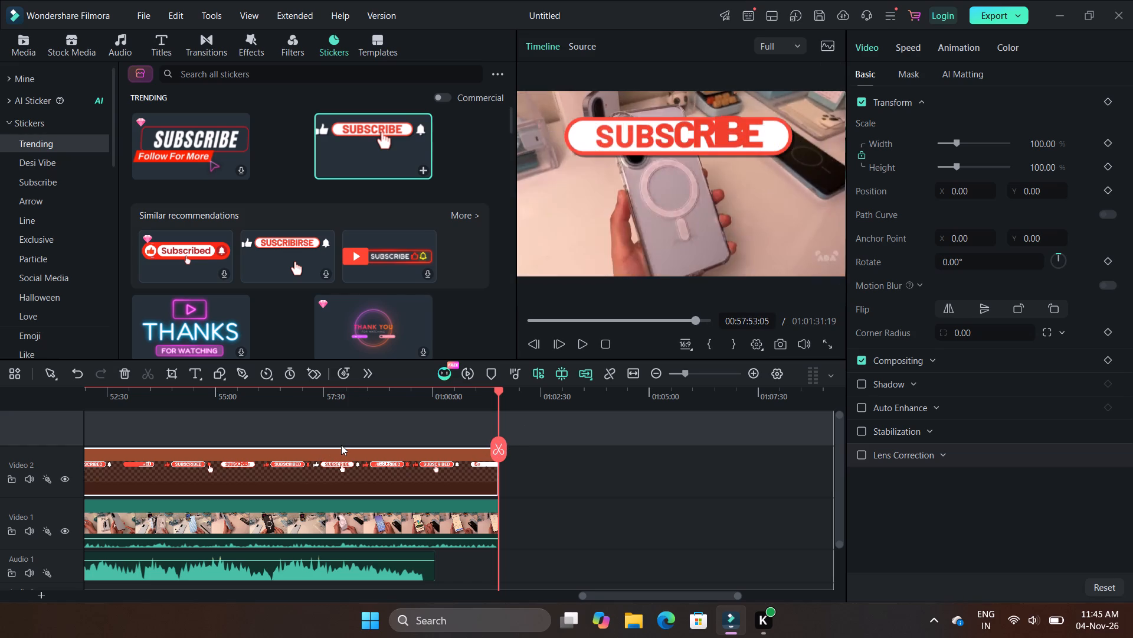
Move the second Subscribe sticker segment on Video 2 down to the bottom of the frame, at about X -25, Y -437.
double_click(657, 134)
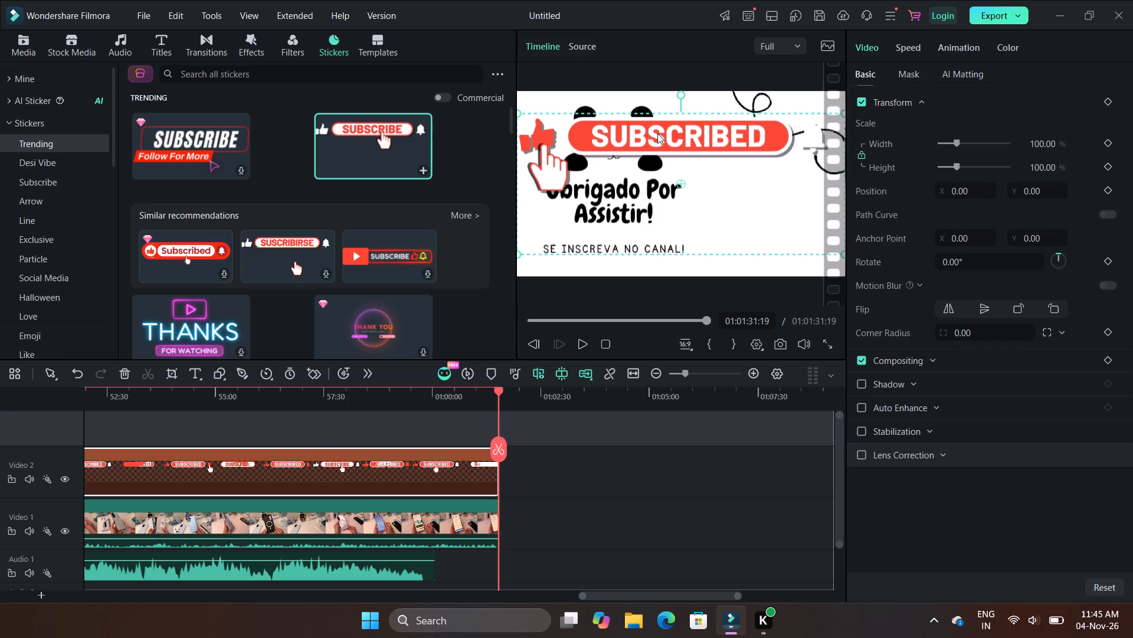
left_click_drag(657, 134, 629, 253)
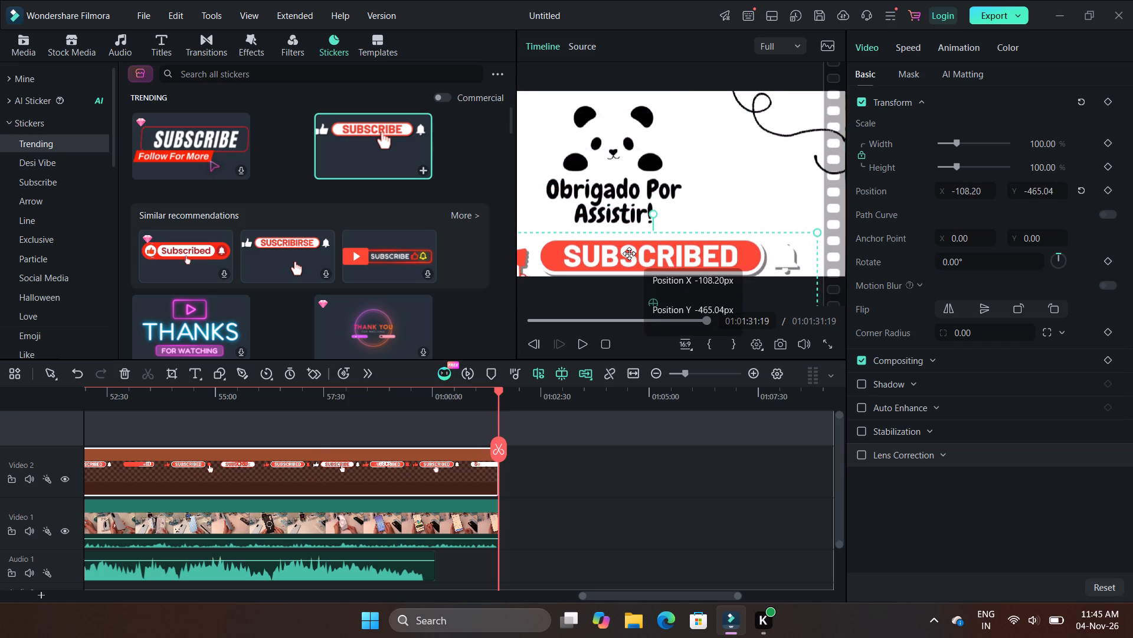
left_click_drag(629, 253, 650, 246)
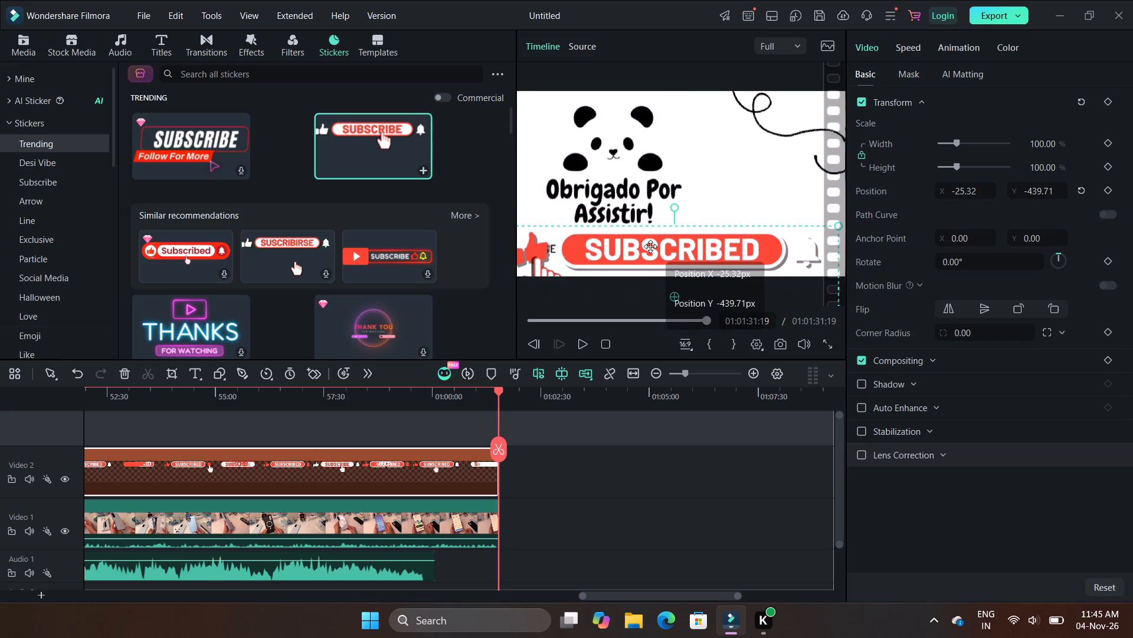
left_click_drag(650, 246, 650, 246)
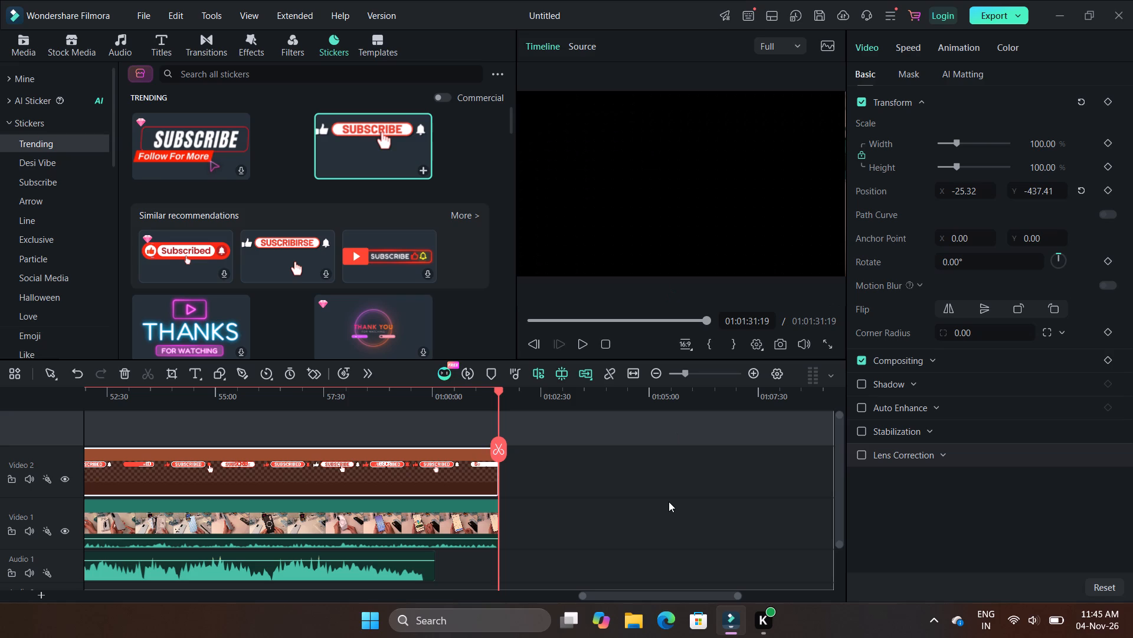
Move the first Subscribe sticker segment on Video 2, before the split, down to the bottom of the frame near 00:00:49.
left_click(533, 320)
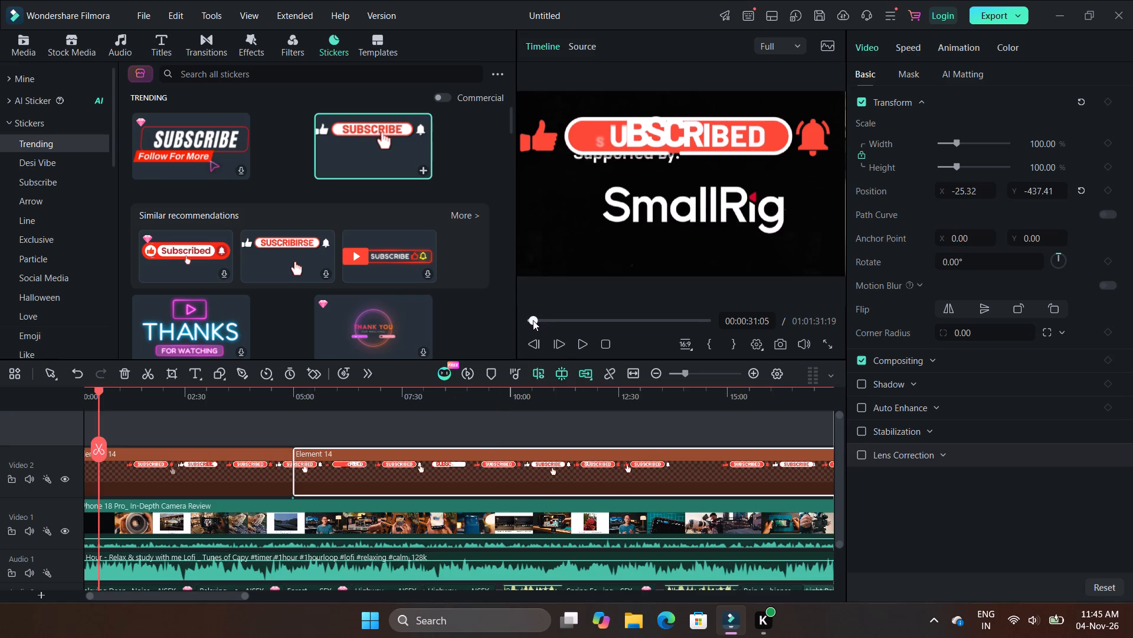
left_click(580, 345)
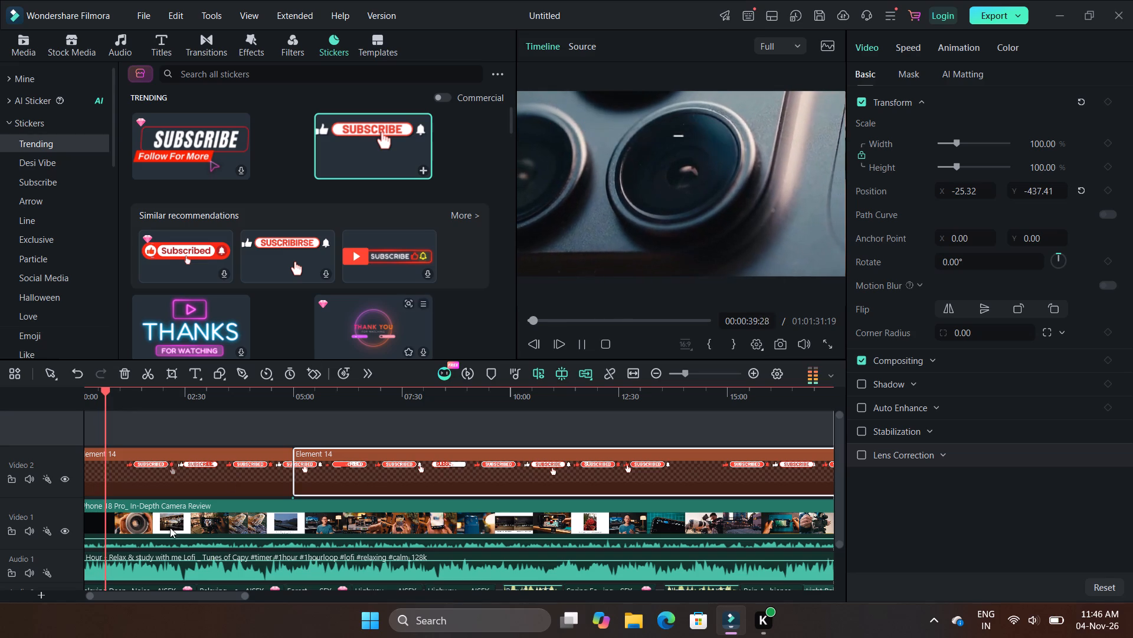
left_click(201, 473)
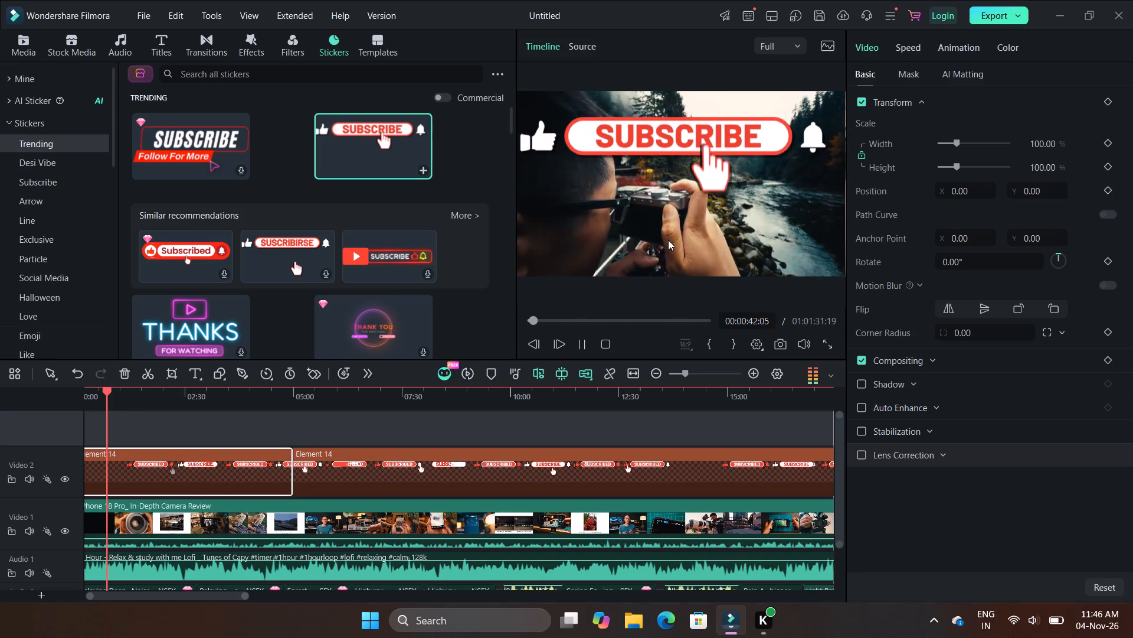
left_click(682, 126)
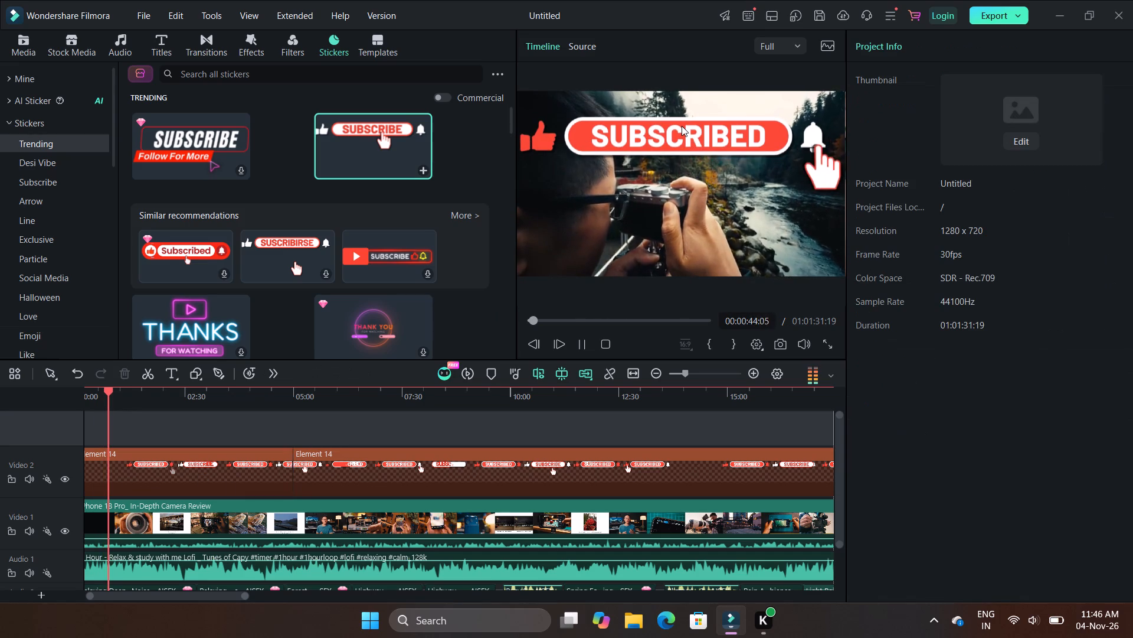
left_click_drag(682, 126, 656, 225)
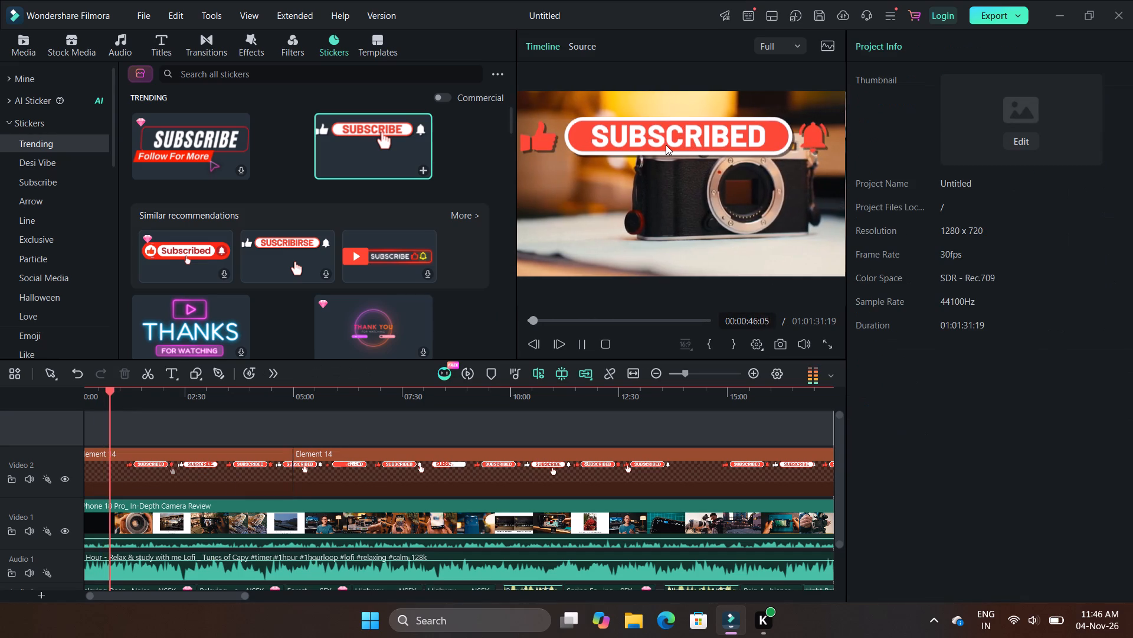
double_click(666, 143)
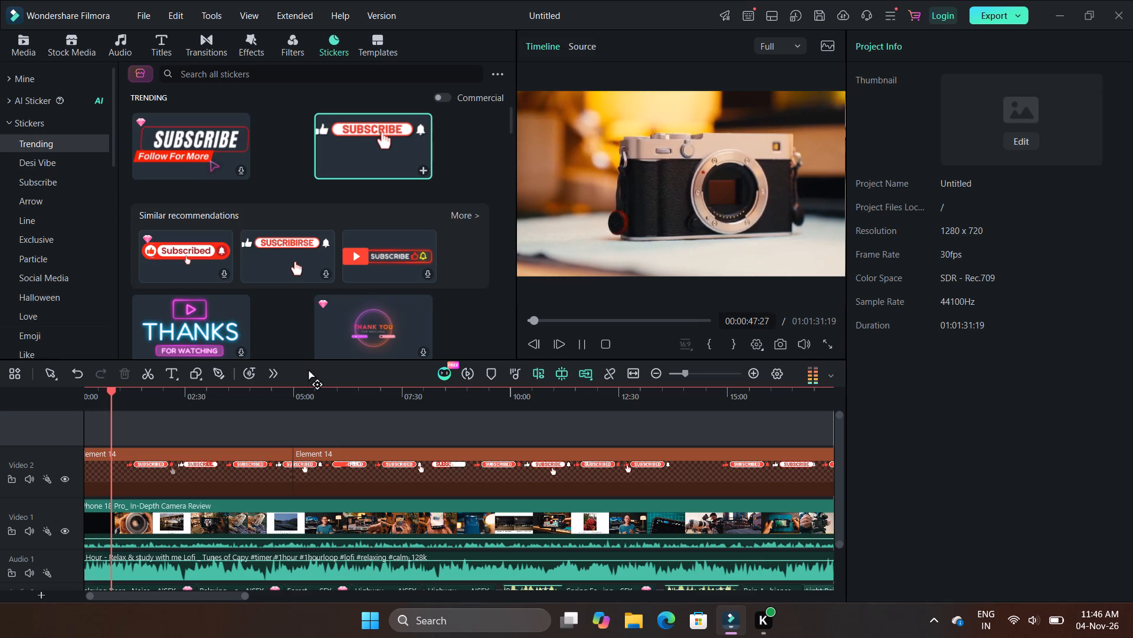
left_click(578, 344)
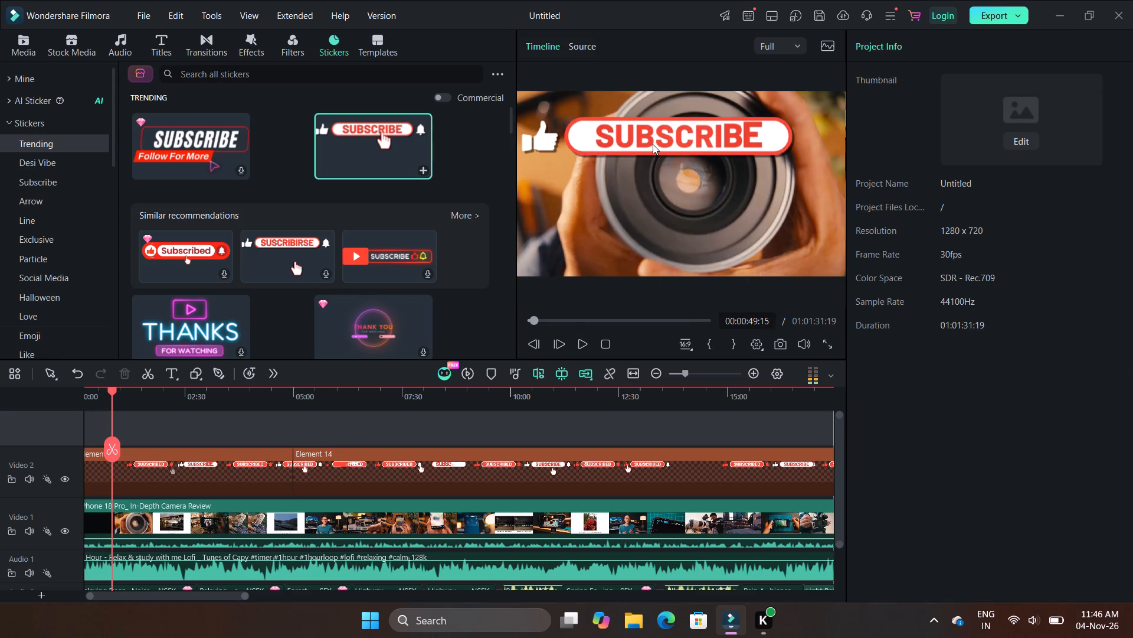
left_click(653, 144)
left_click_drag(653, 144, 660, 272)
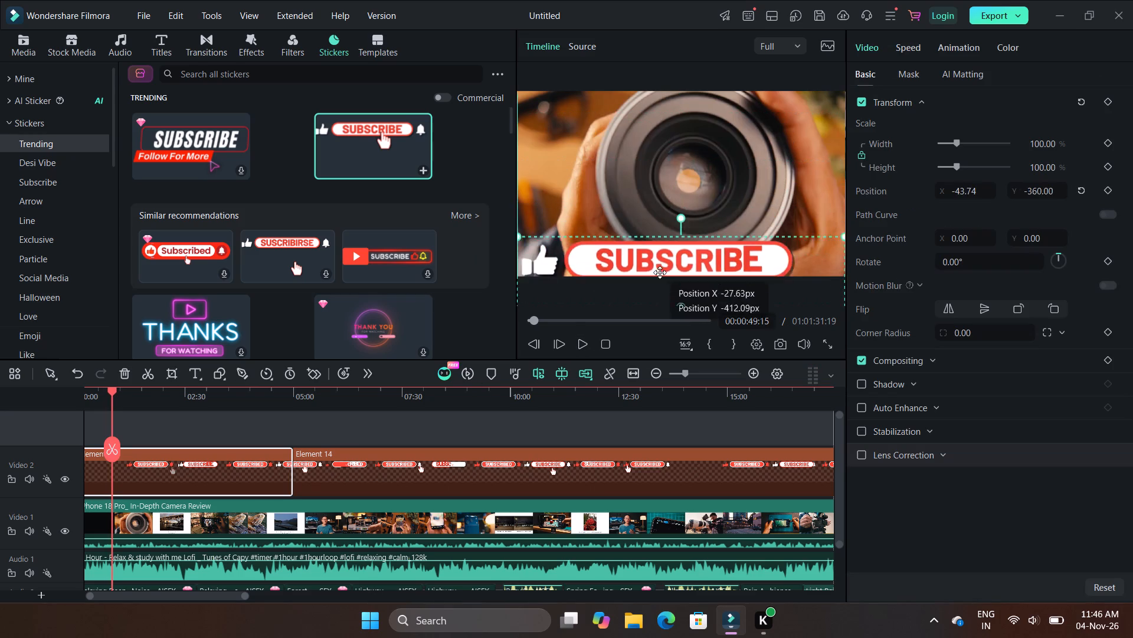
left_click_drag(660, 272, 670, 252)
Play the video from about 00:10:08 to check the Subscribe sticker's placement over the footage.
left_click(516, 436)
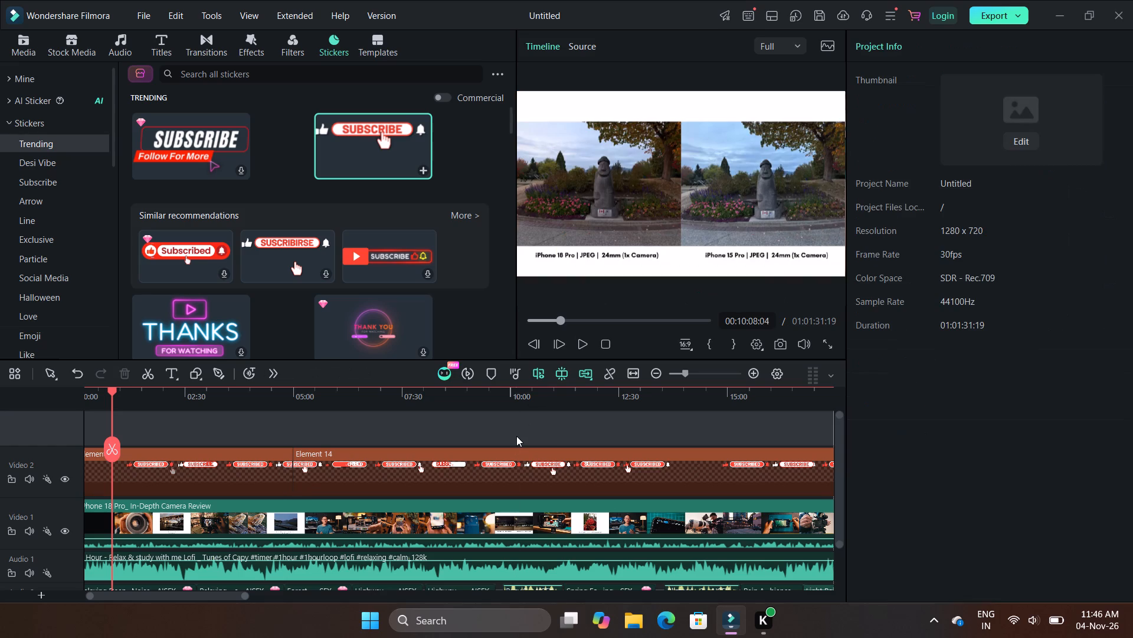
key("space")
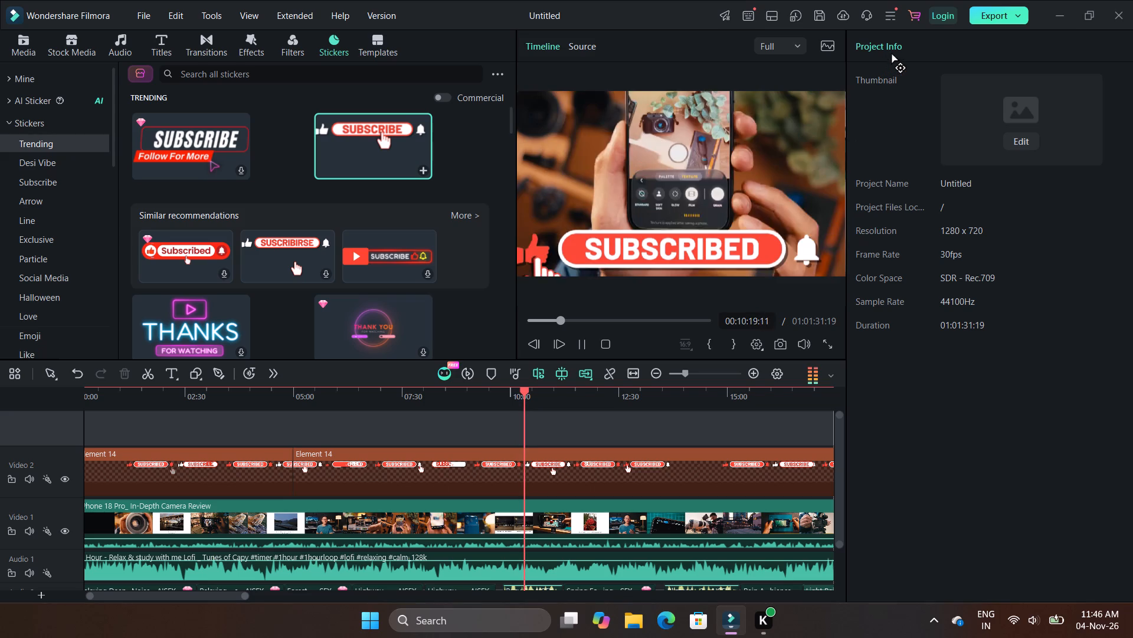
left_click(875, 44)
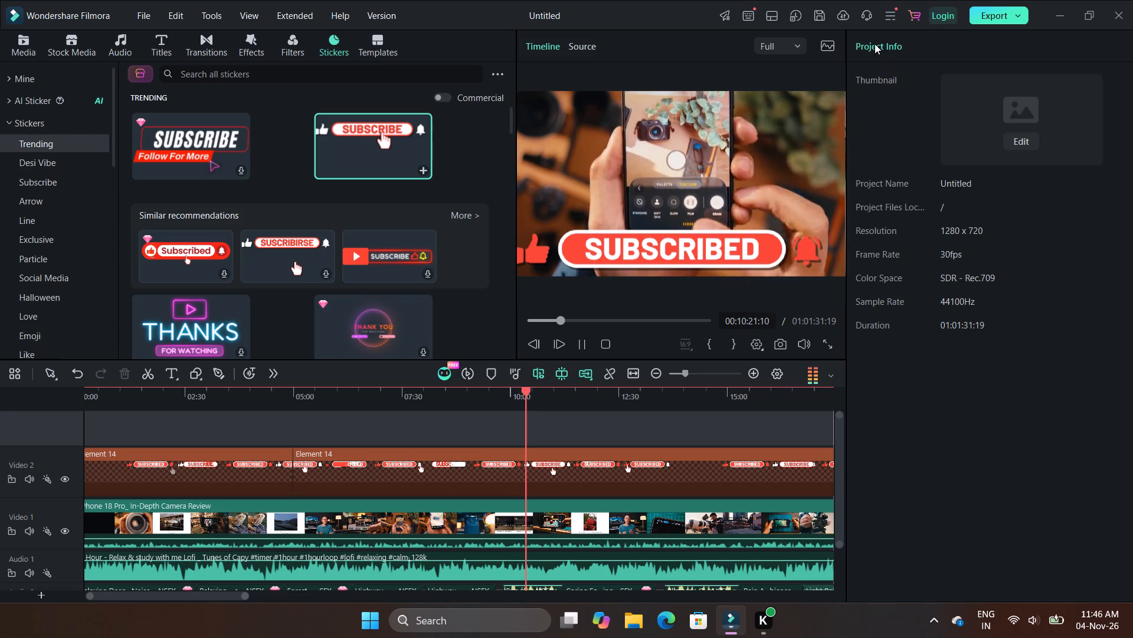
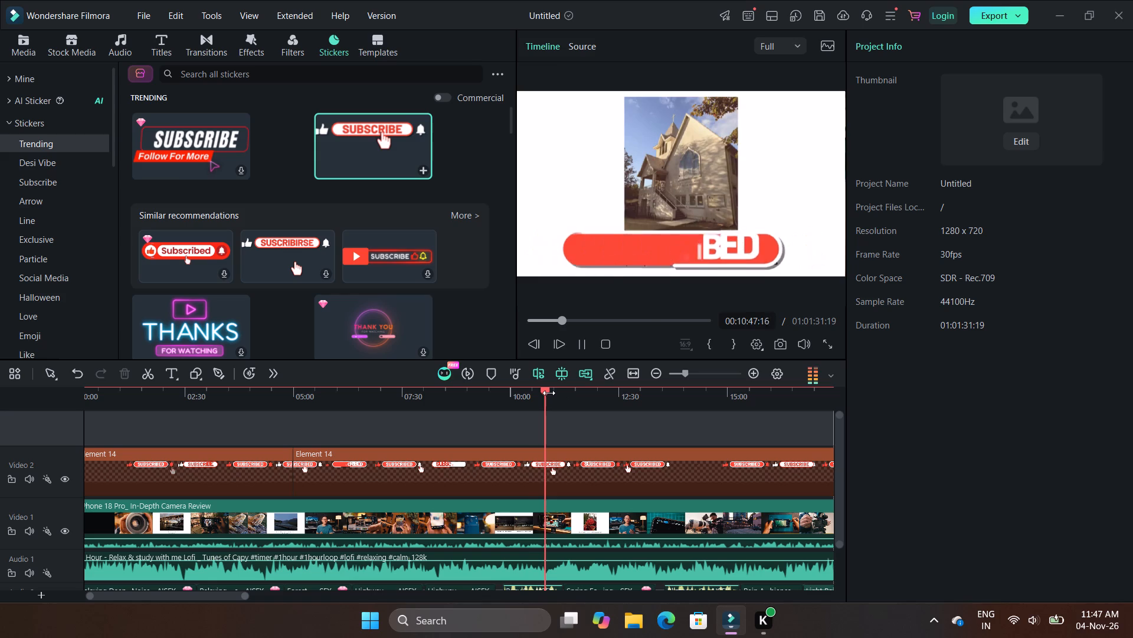
Move playback from about 00:10:48 back to the beginning of the video to check the Subscribe sticker over the opening footage.
left_click_drag(549, 393, 541, 392)
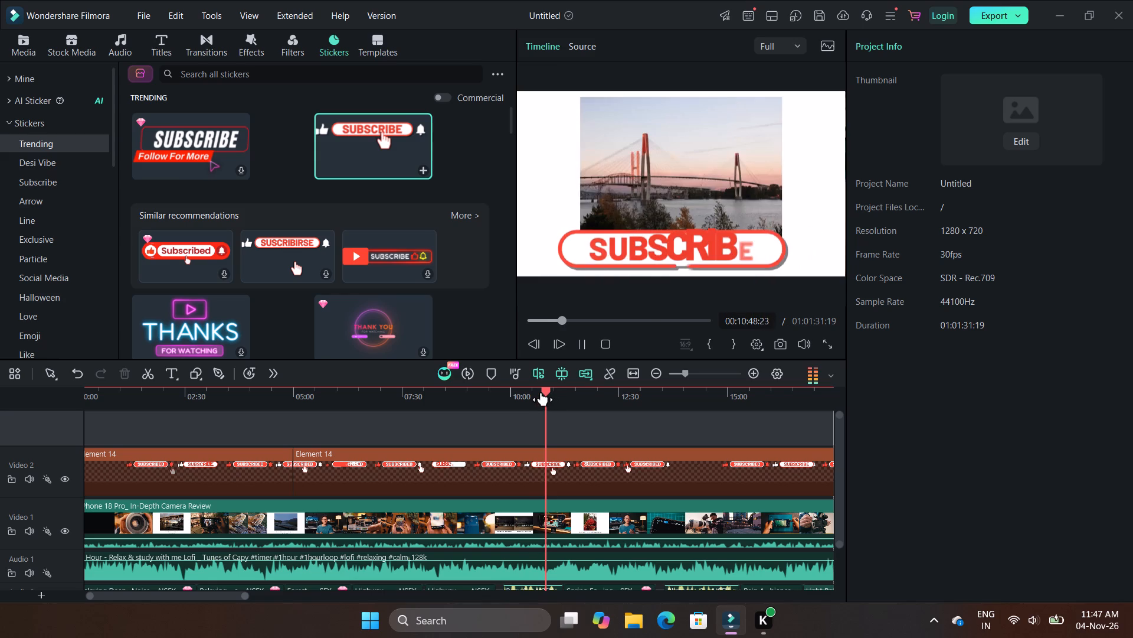
left_click_drag(541, 392, 71, 427)
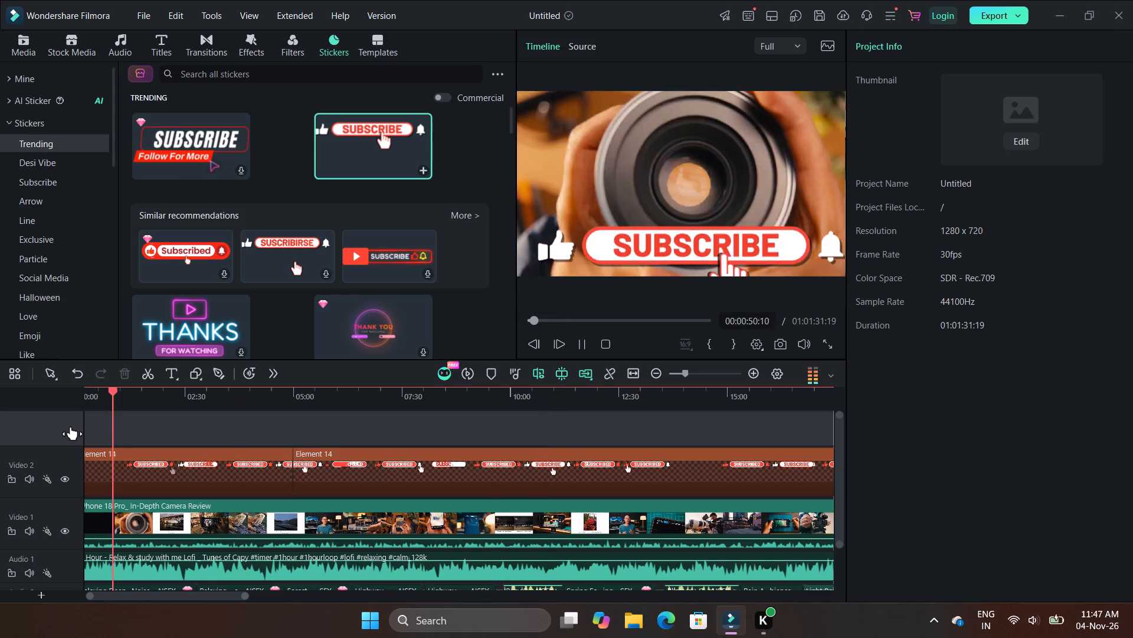
left_click_drag(71, 427, 50, 422)
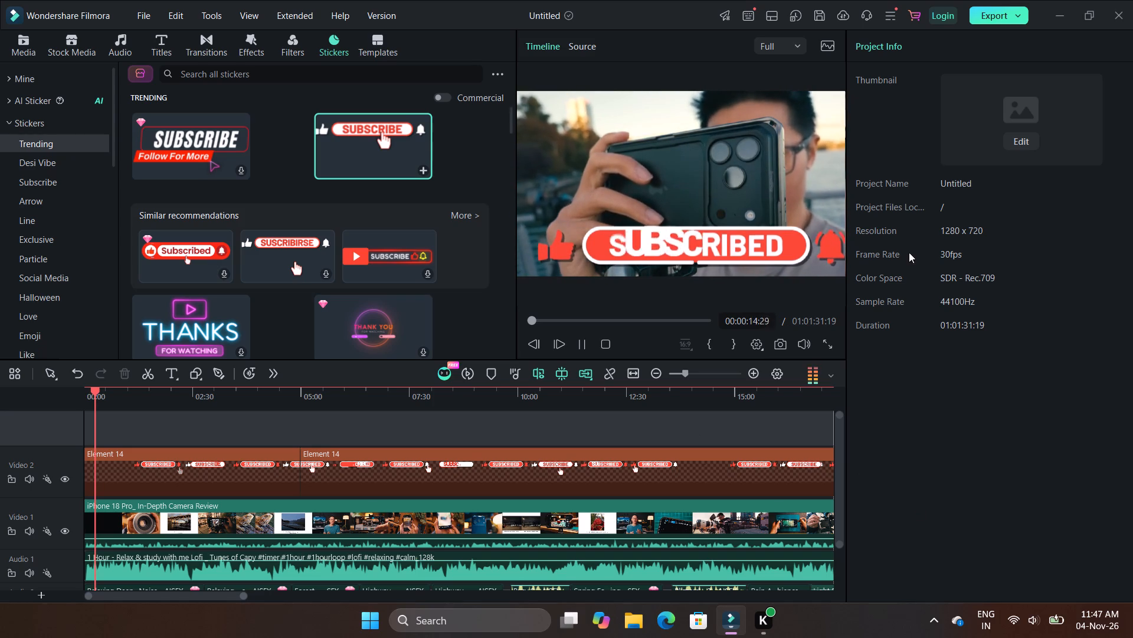
left_click(877, 79)
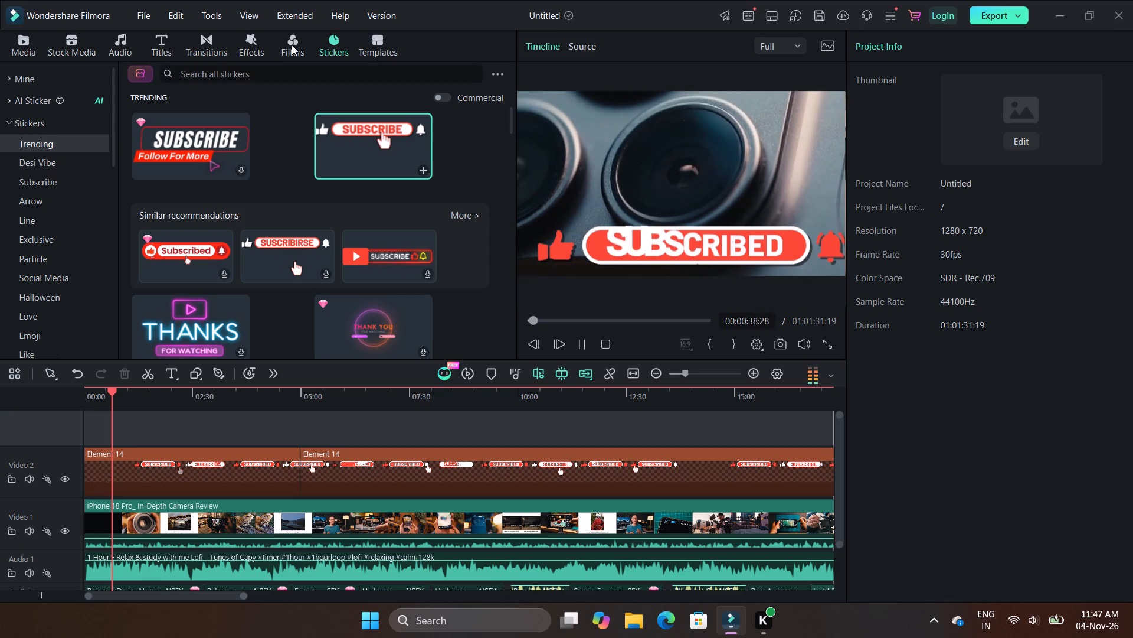
Browse the video effects library, examining the Desi Vibes, Trending, Basic, Multi-Frame and 3D categories for a suitable effect.
left_click(251, 47)
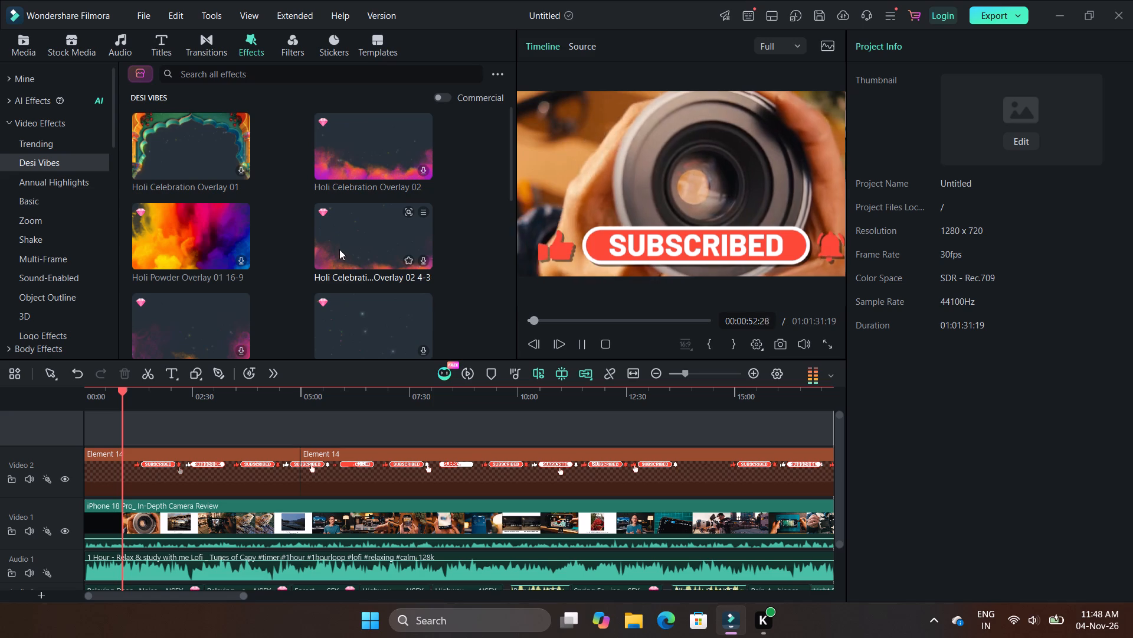
scroll(339, 249, "down", 2)
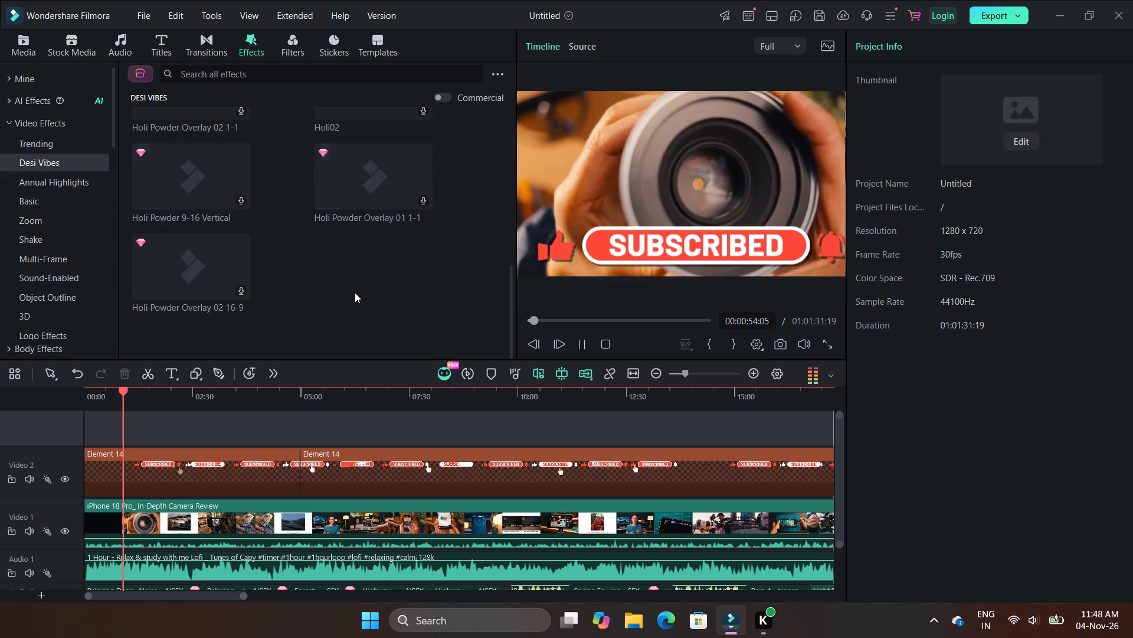
scroll(355, 292, "down", 1)
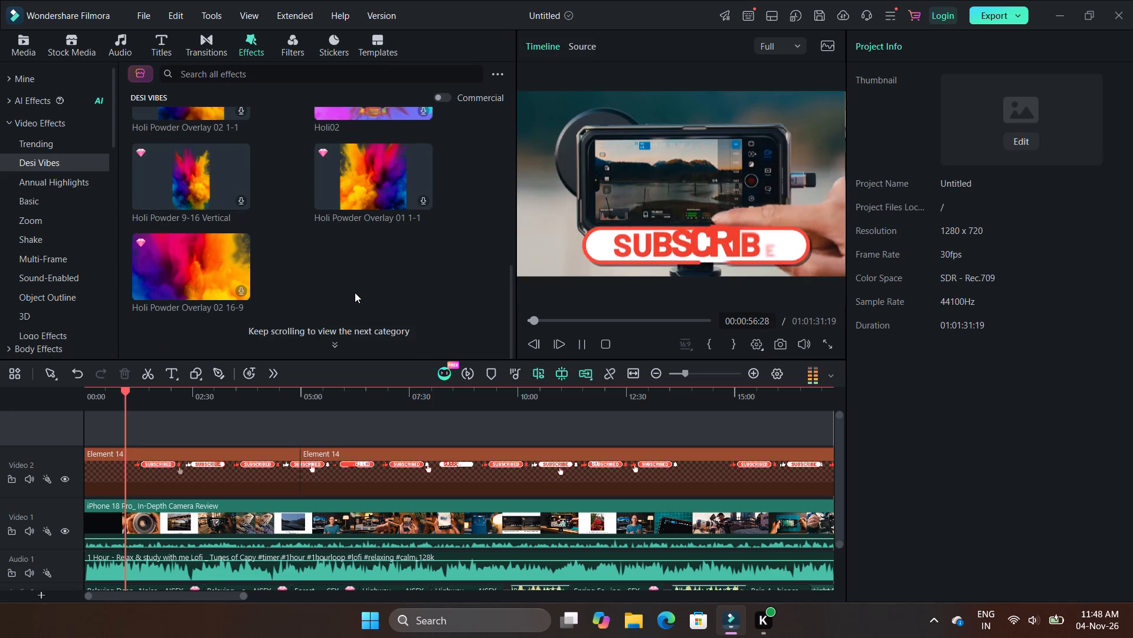
scroll(355, 292, "up", 2)
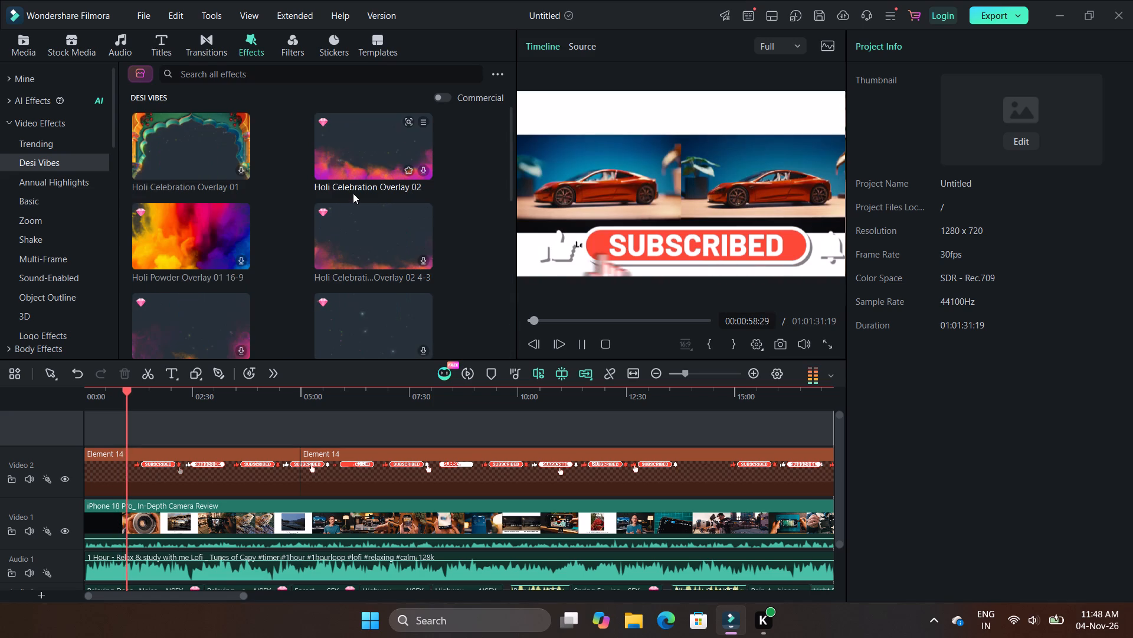
scroll(353, 193, "up", 4)
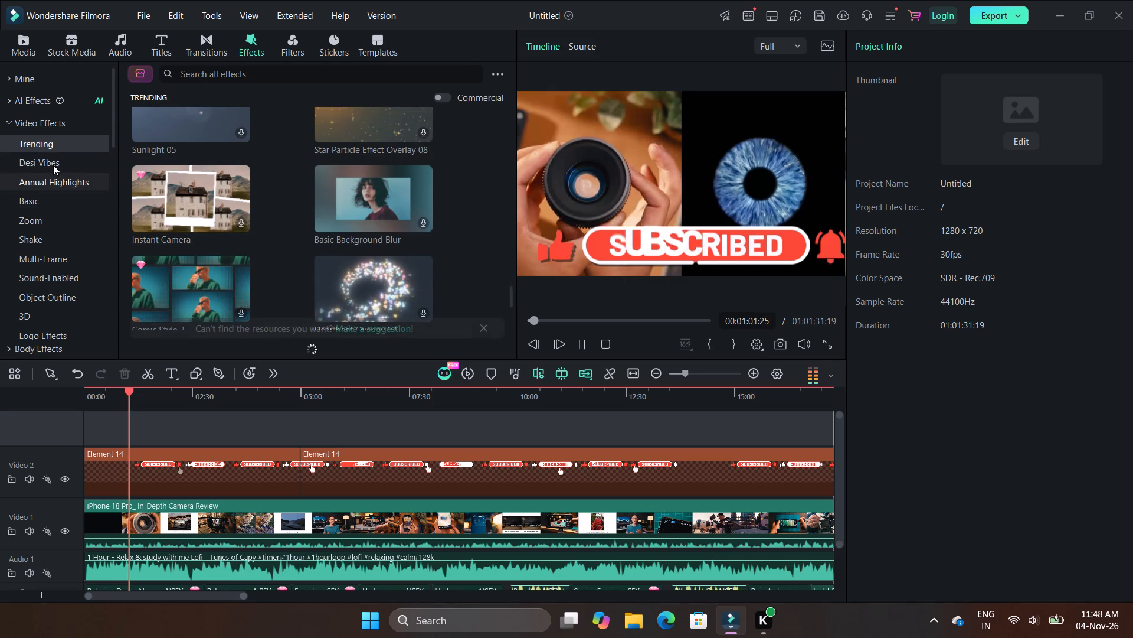
left_click(53, 165)
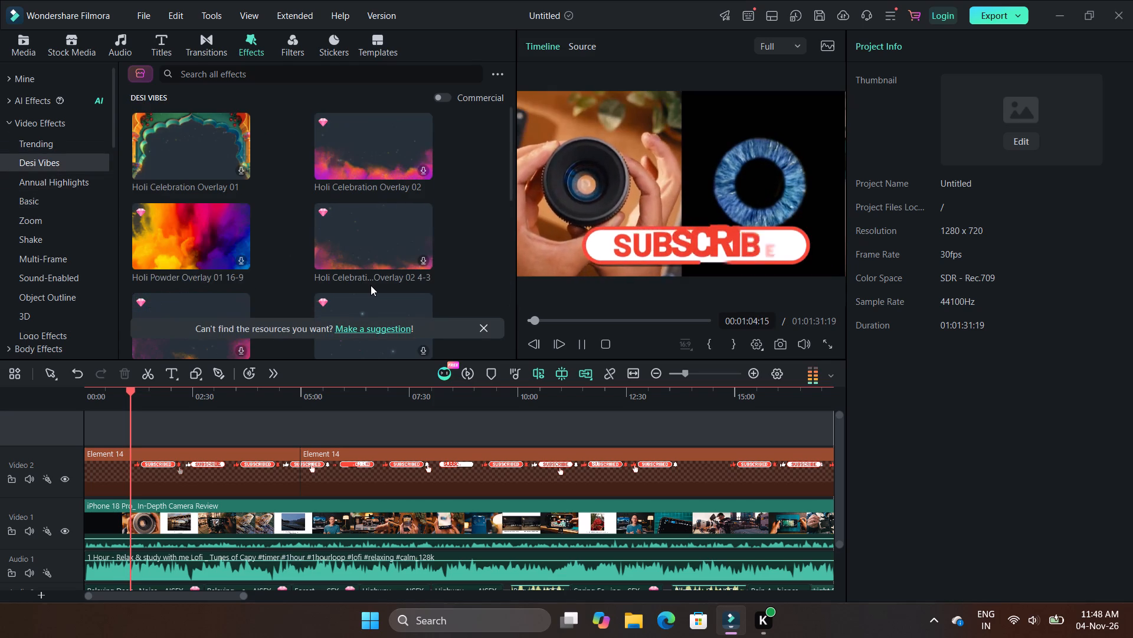
left_click(42, 199)
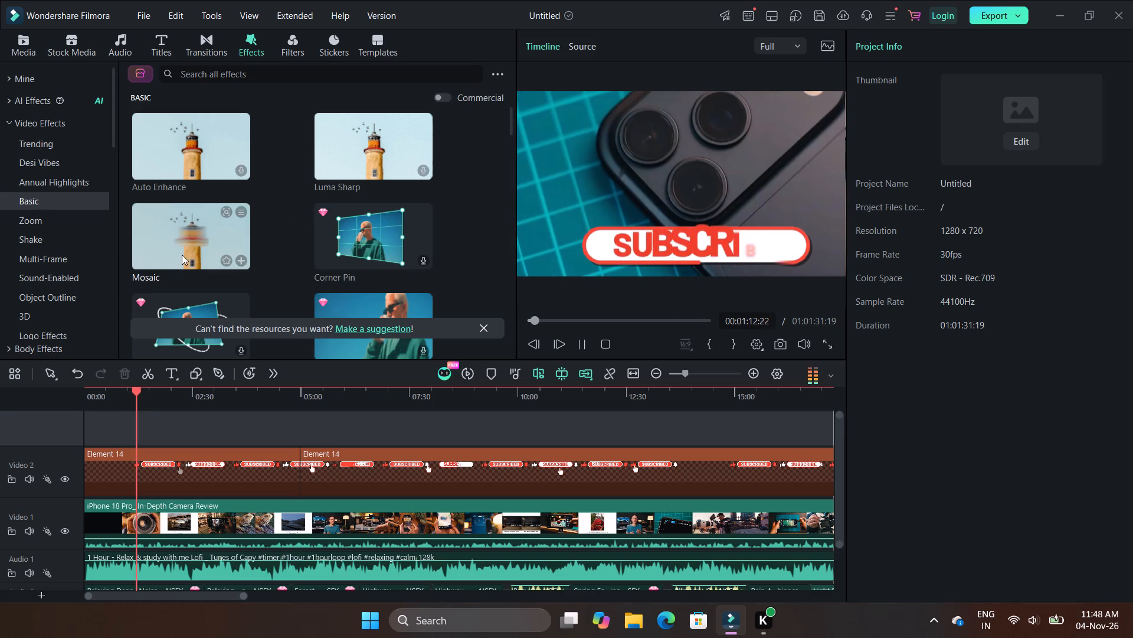
left_click(54, 260)
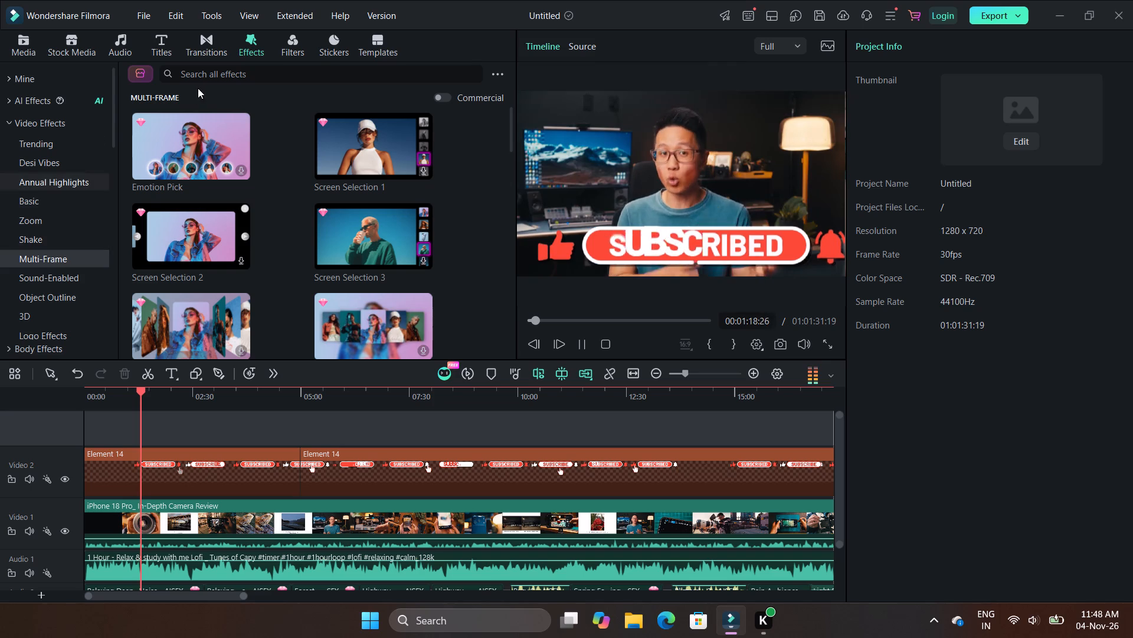
left_click(249, 42)
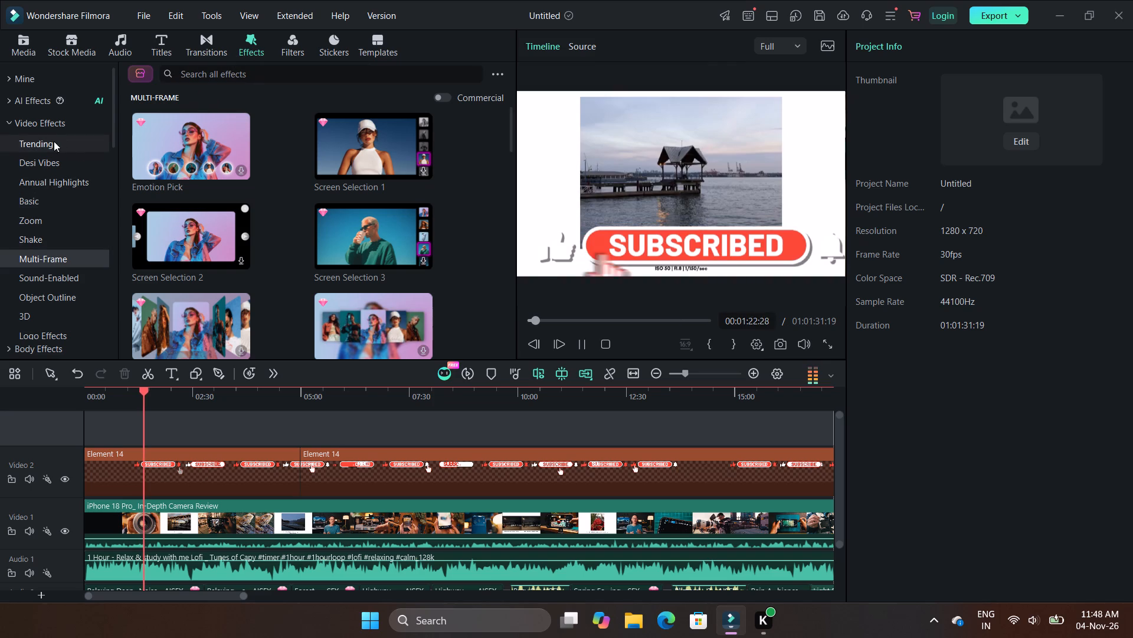
left_click(27, 314)
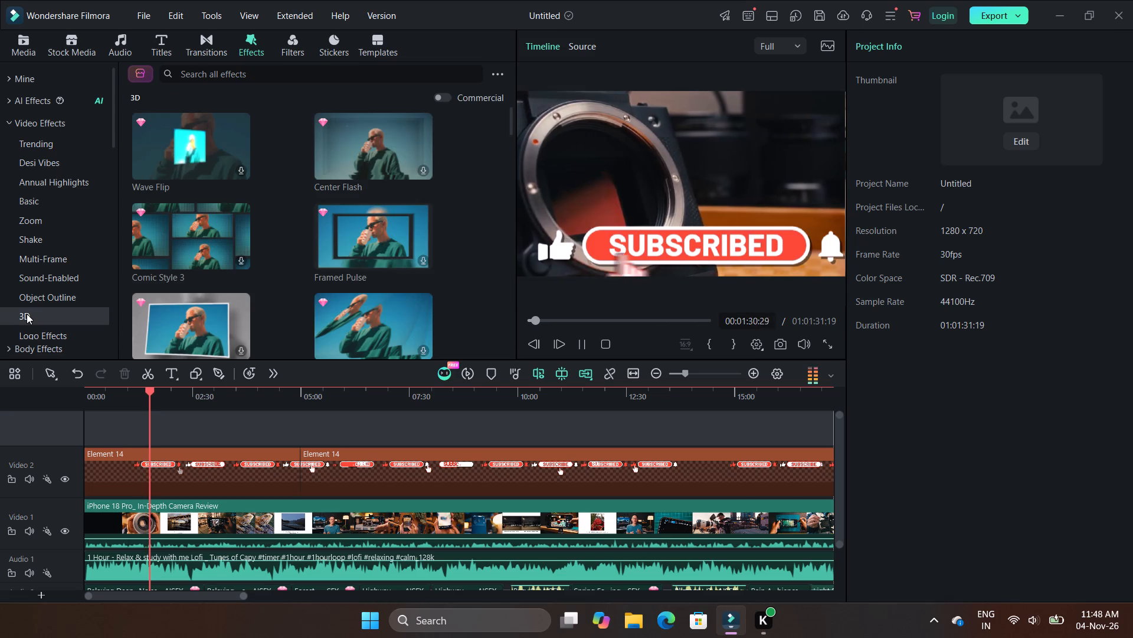
scroll(275, 260, "down", 1)
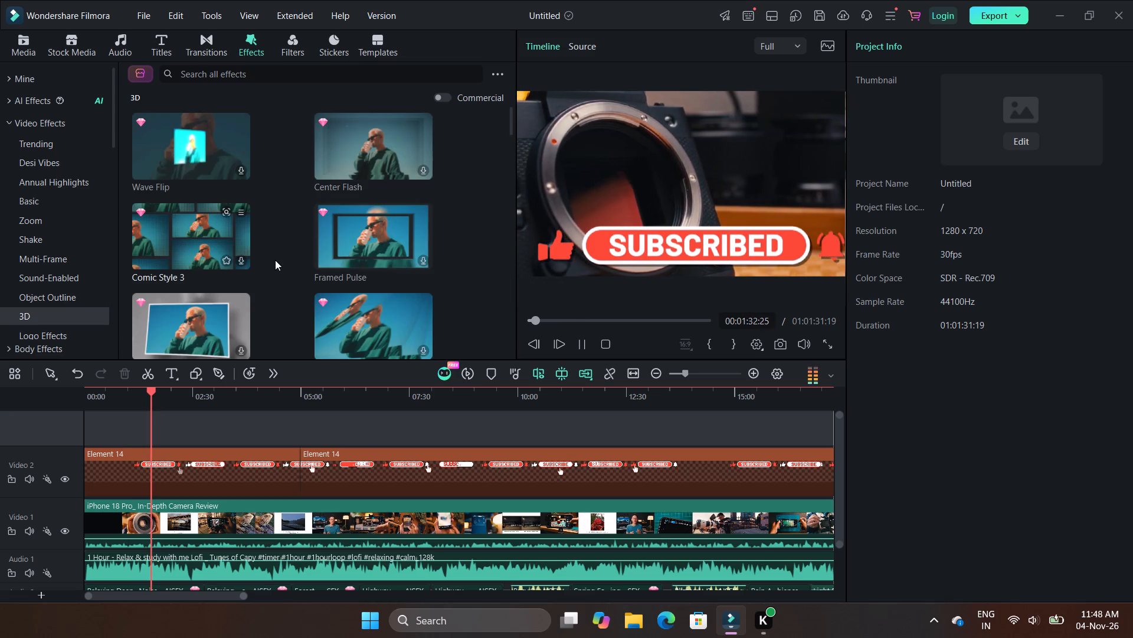
scroll(275, 260, "down", 1)
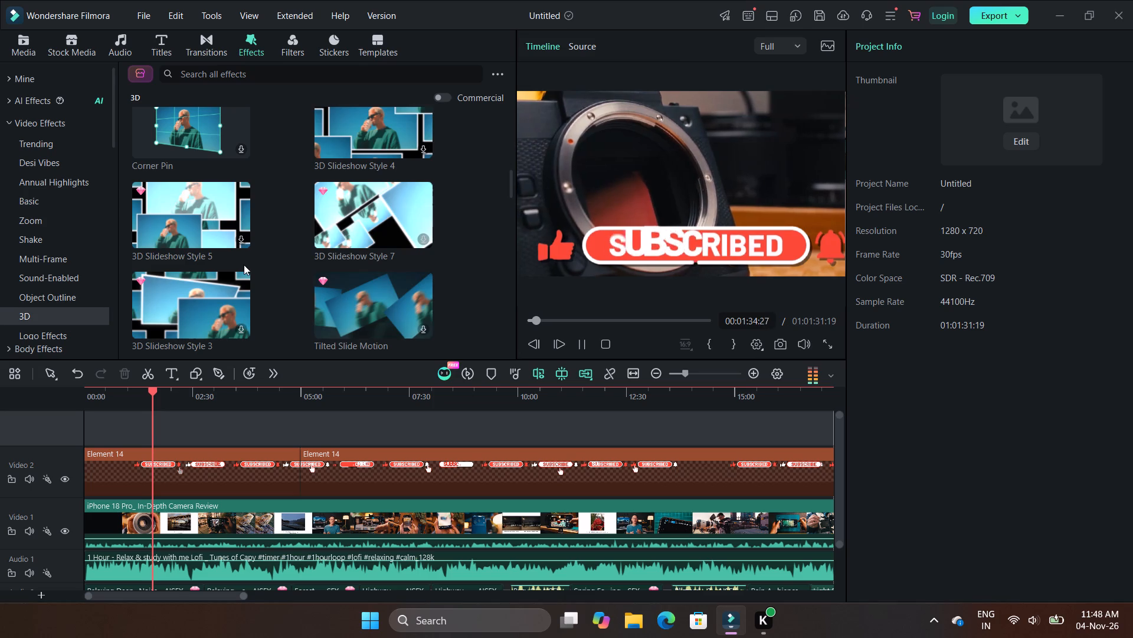
left_click(61, 260)
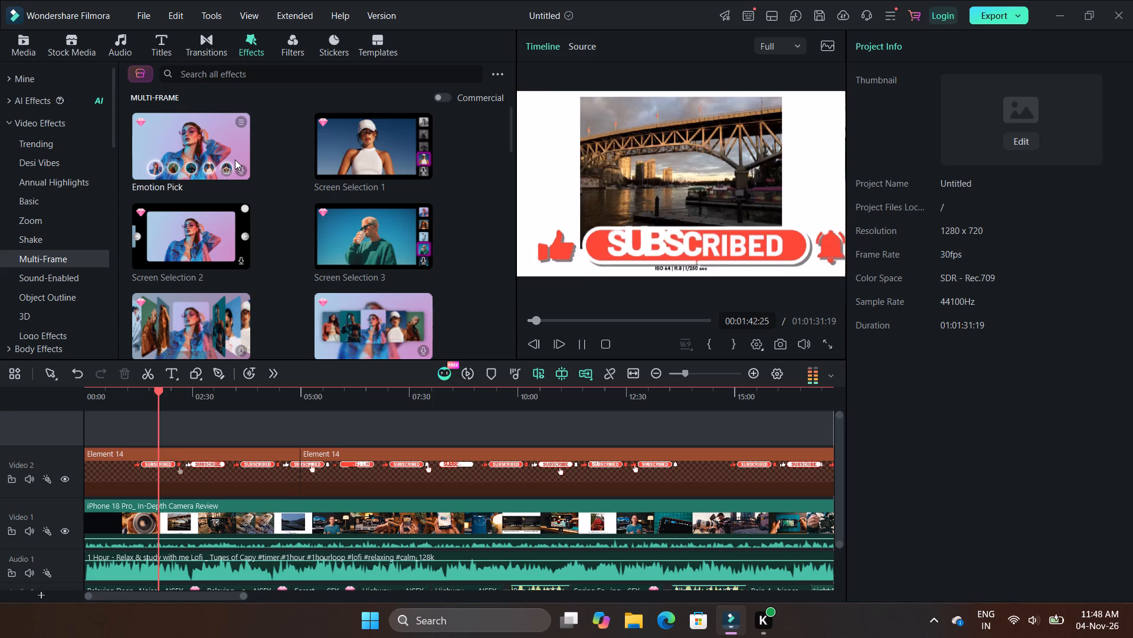
scroll(235, 159, "up", 8)
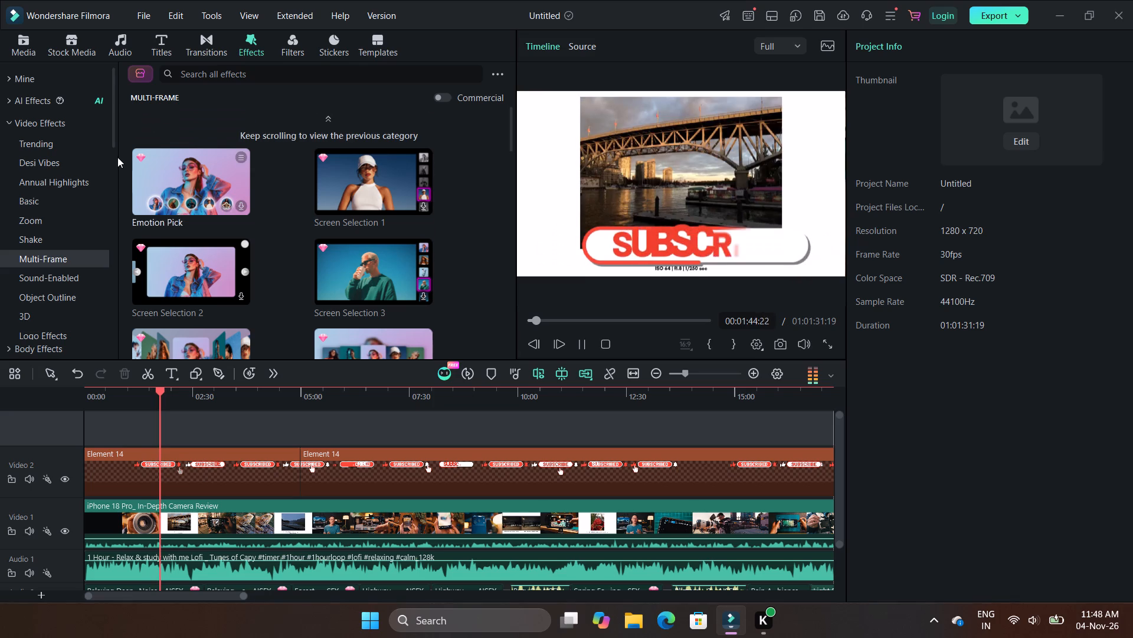
Browse the body effects library, examining the Annual Highlights, Hallucination, Clone and Stroke categories.
left_click(55, 123)
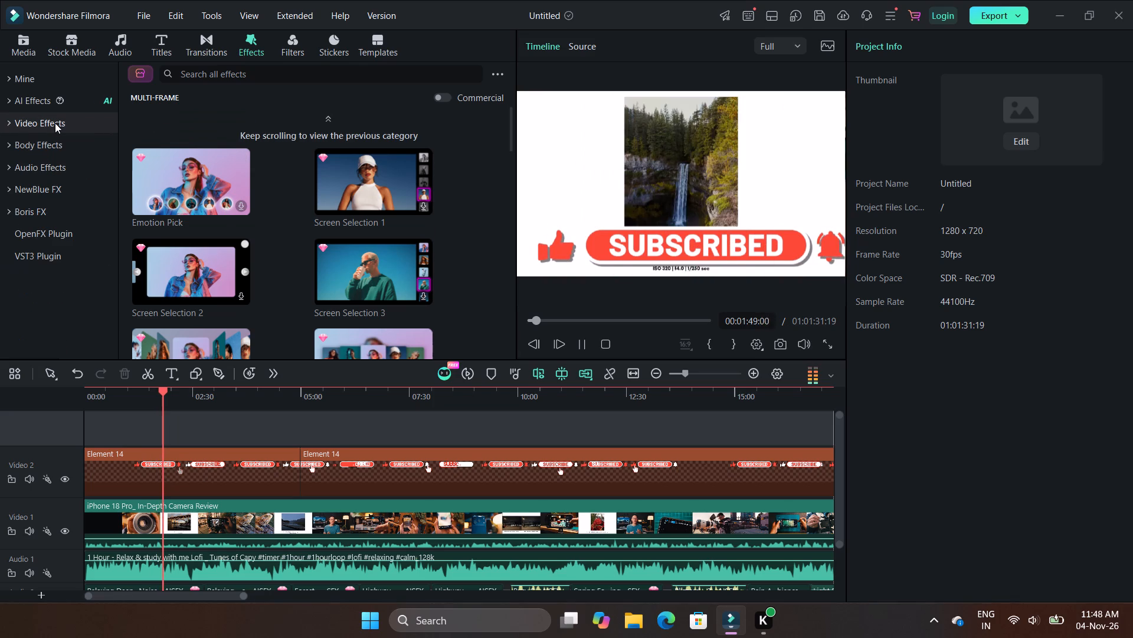
left_click(51, 142)
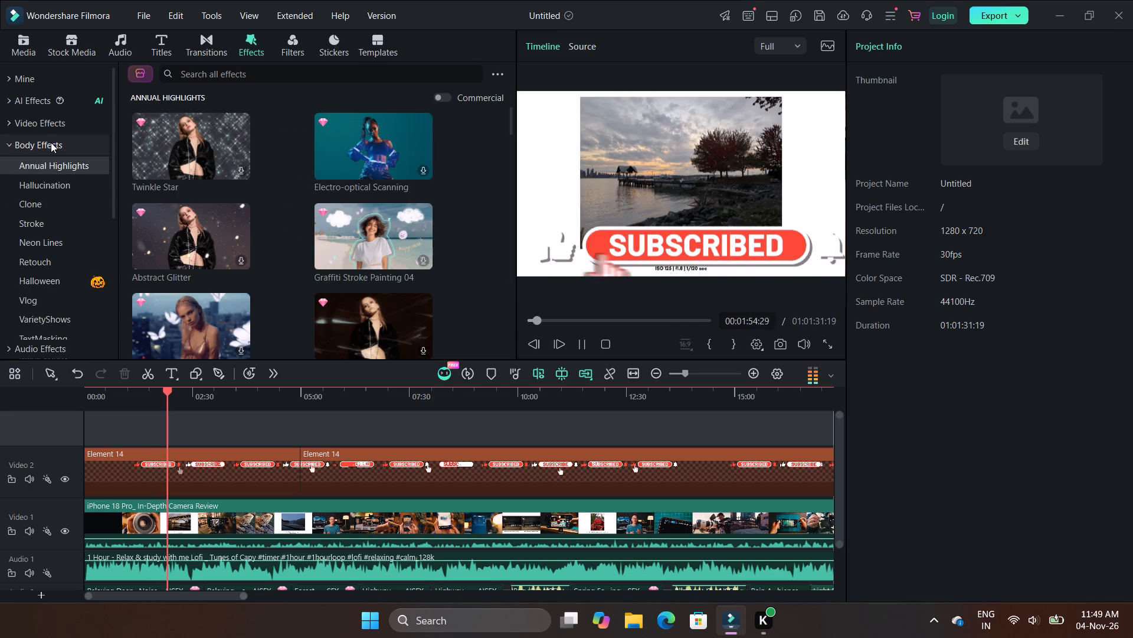
left_click(51, 182)
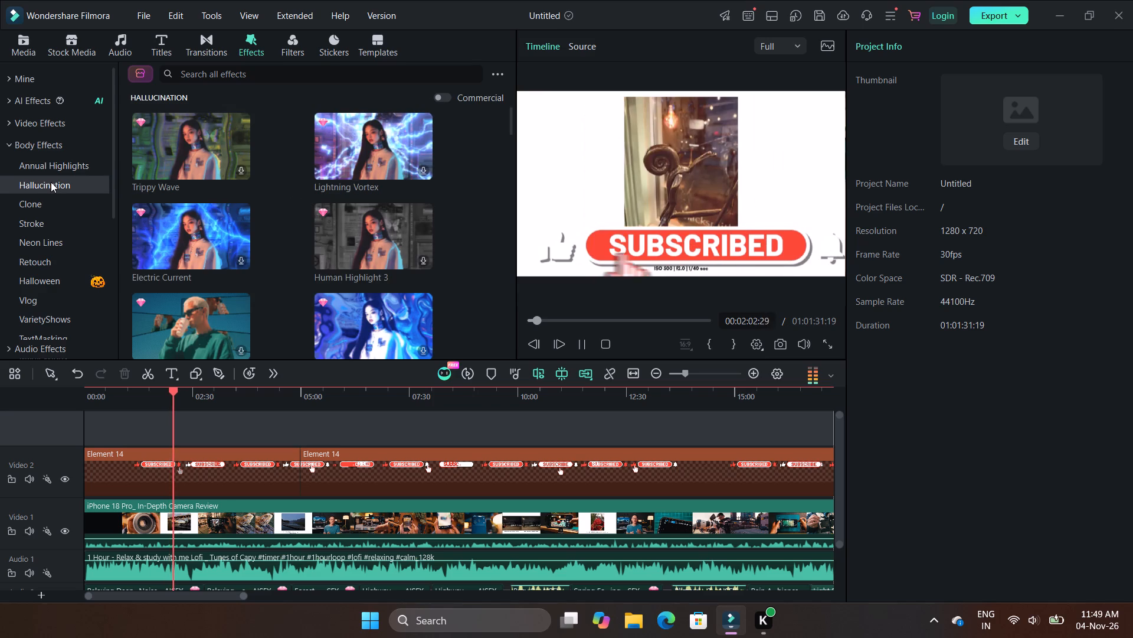
left_click(45, 209)
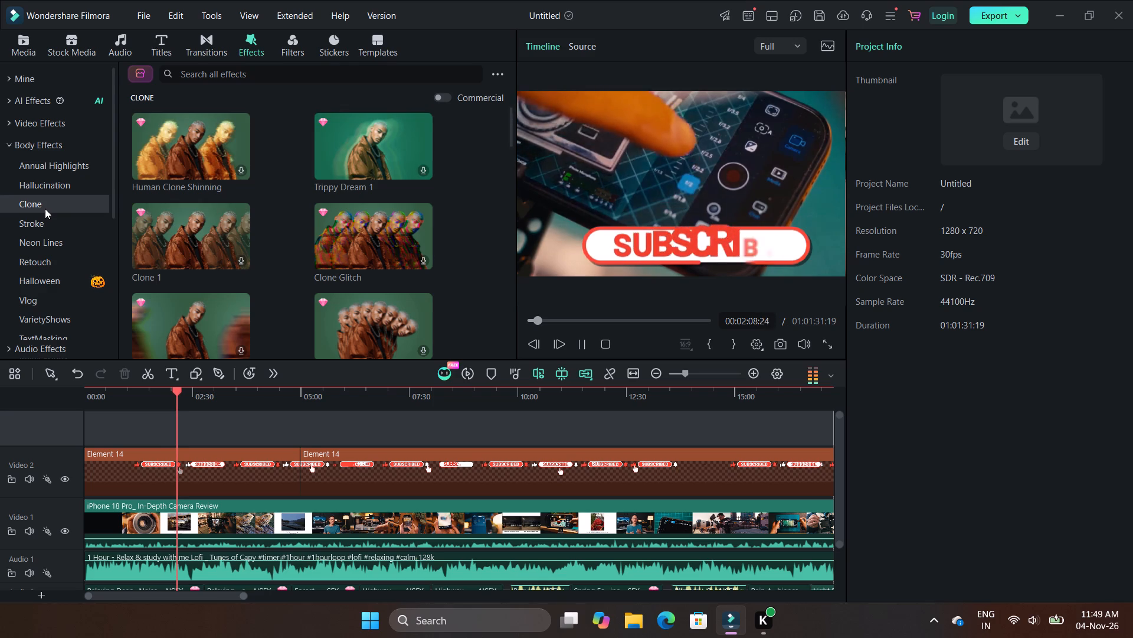
left_click(45, 218)
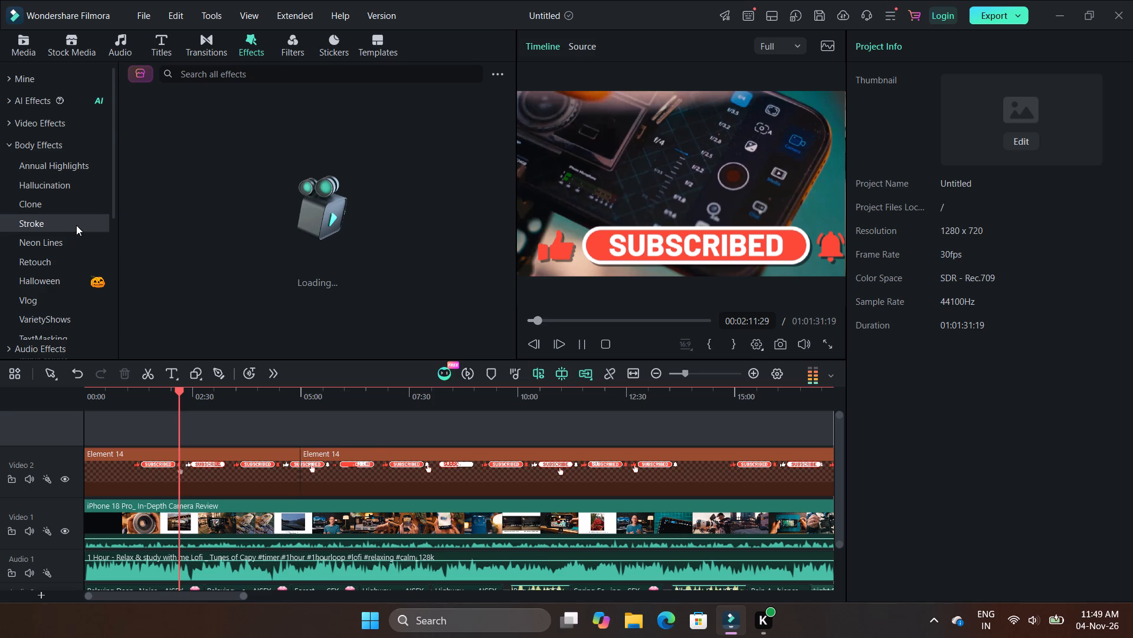
left_click(76, 225)
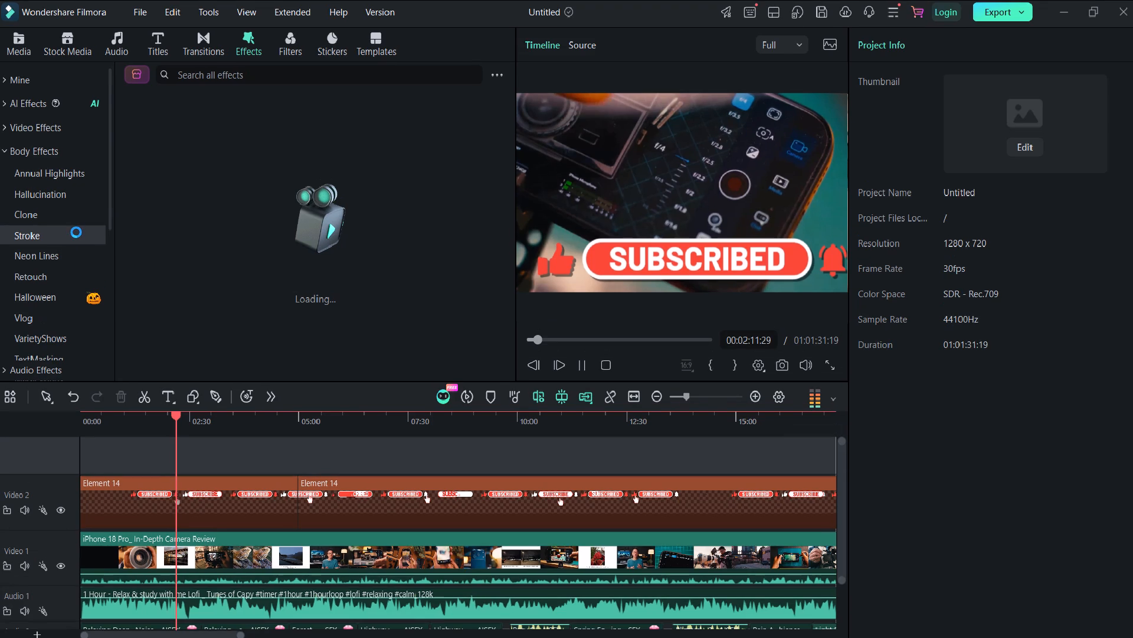
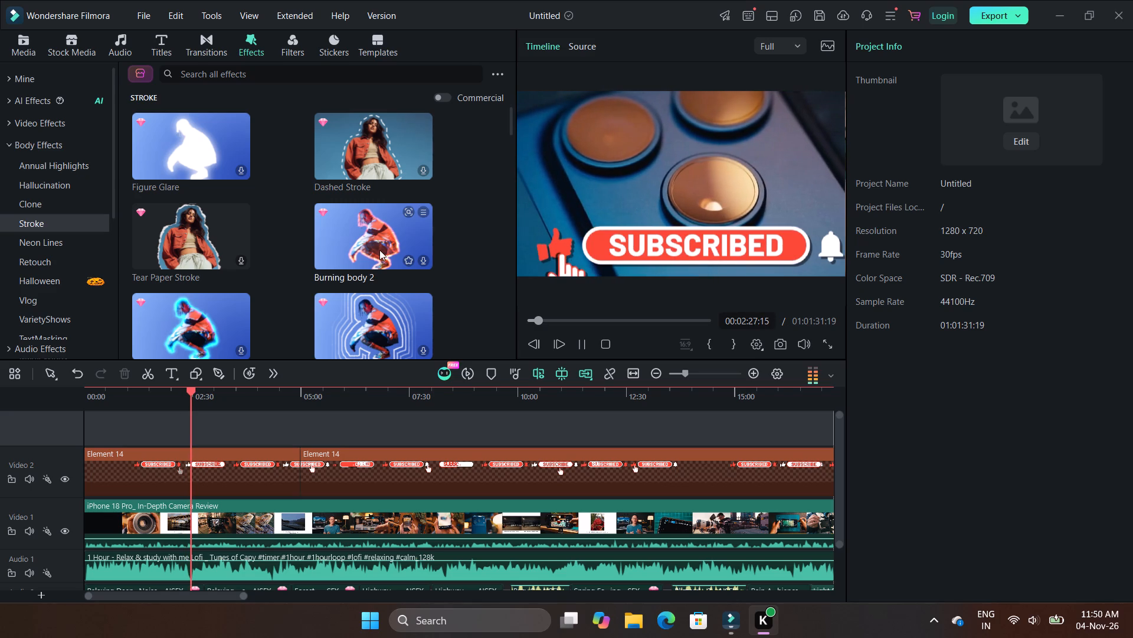
Browse the Scenes, Face Mosaic and Face Sticker categories of the body effects for a suitable effect.
scroll(348, 264, "down", 2)
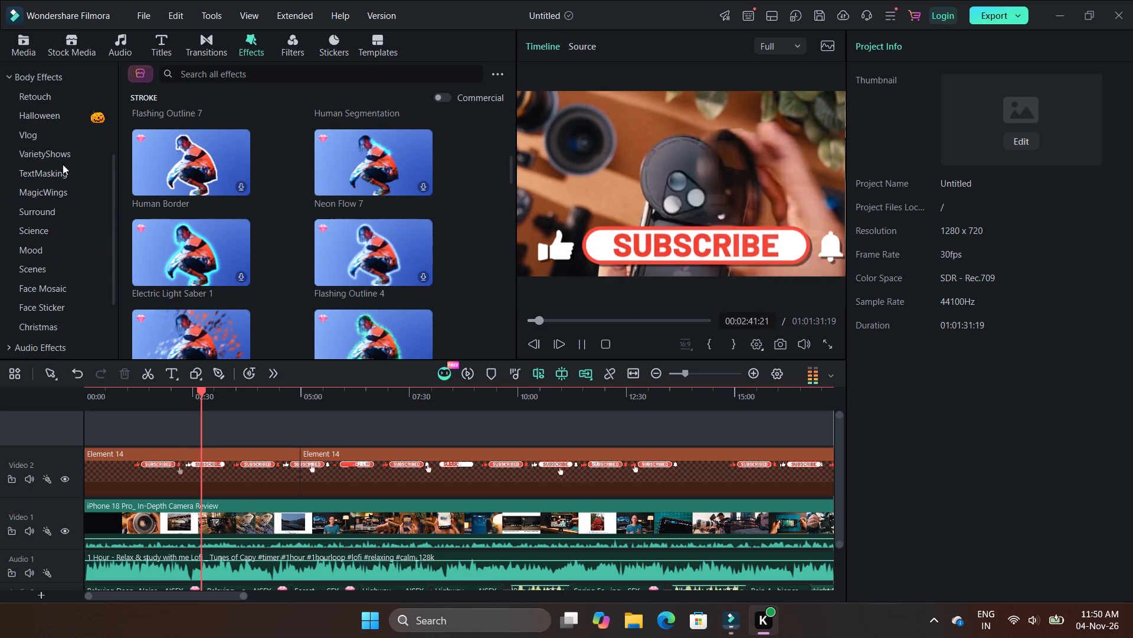
left_click(51, 266)
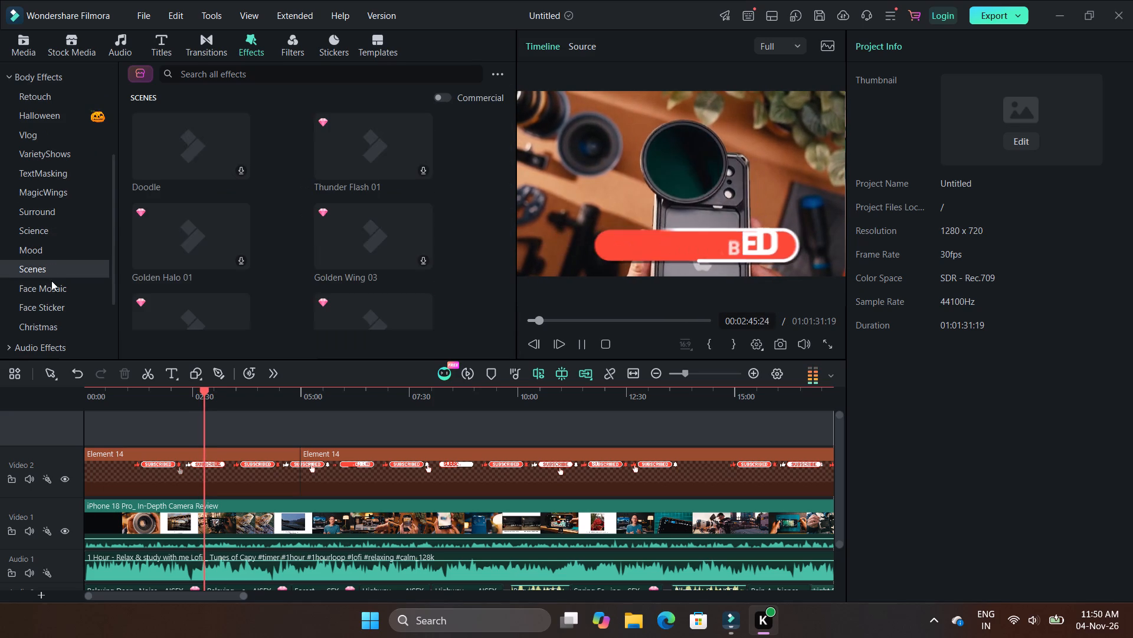
left_click(52, 288)
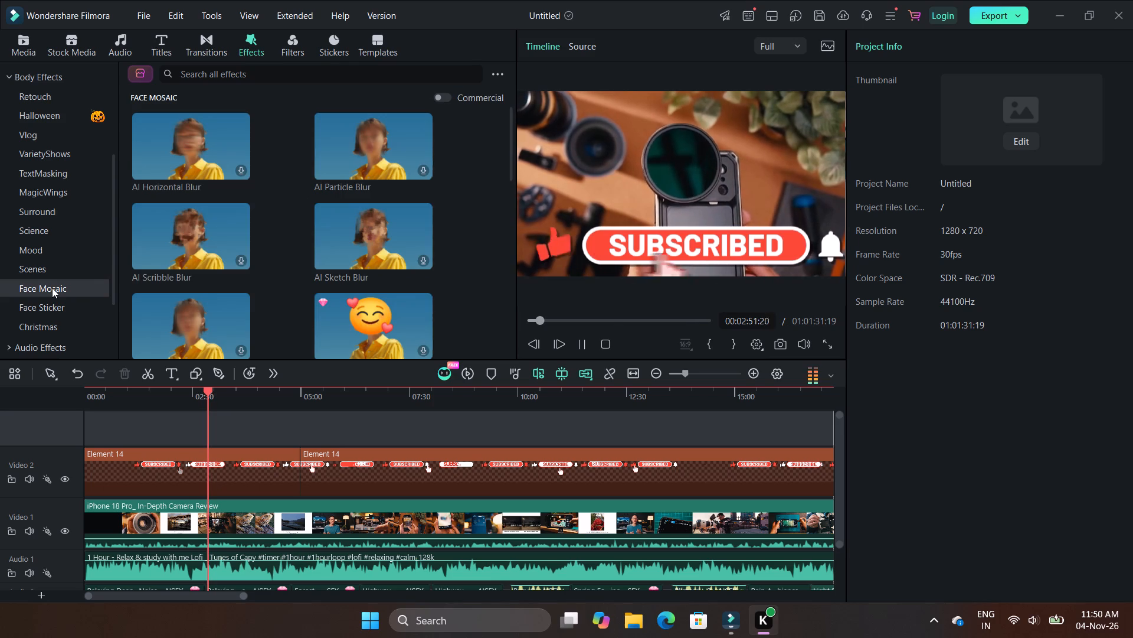
left_click(57, 307)
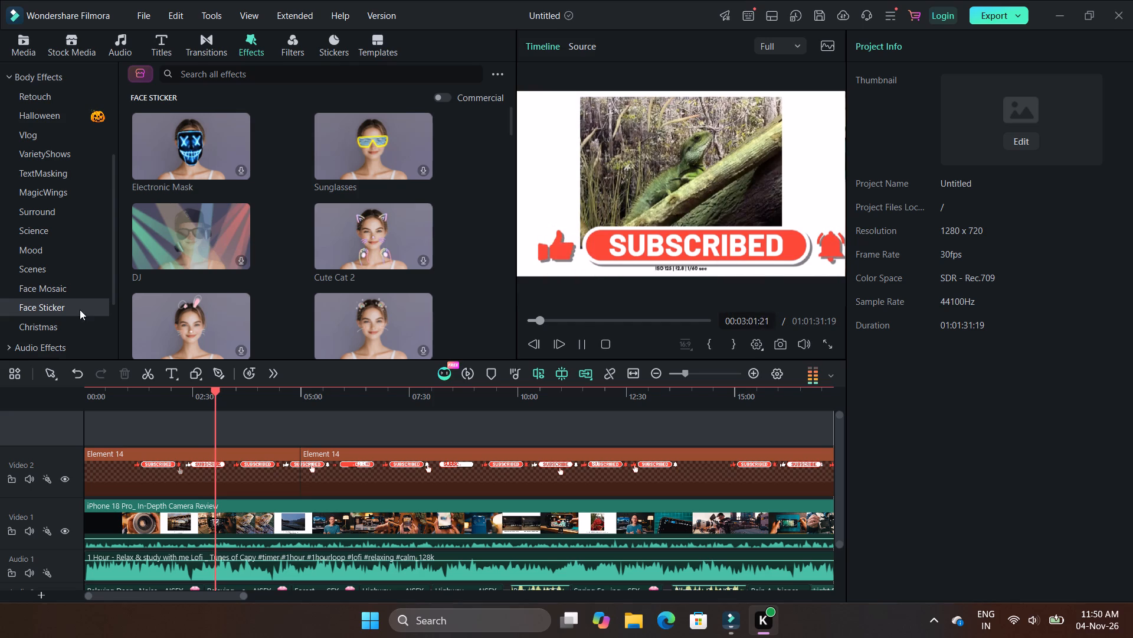
Search the whole effects library for "falwar".
left_click(212, 71)
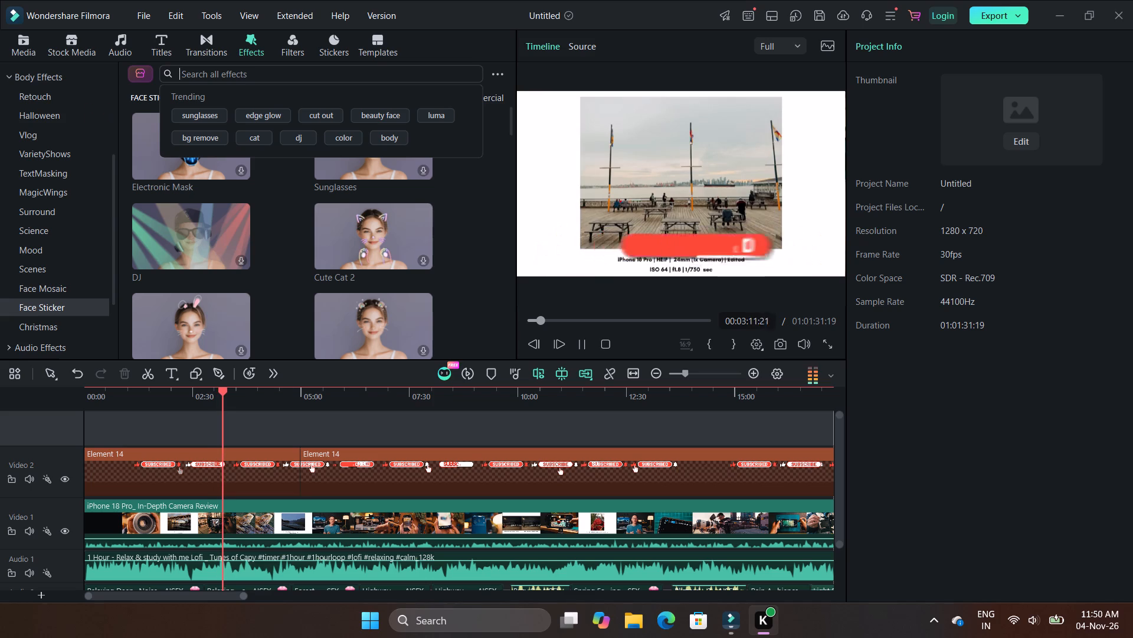
type("fa")
key("l")
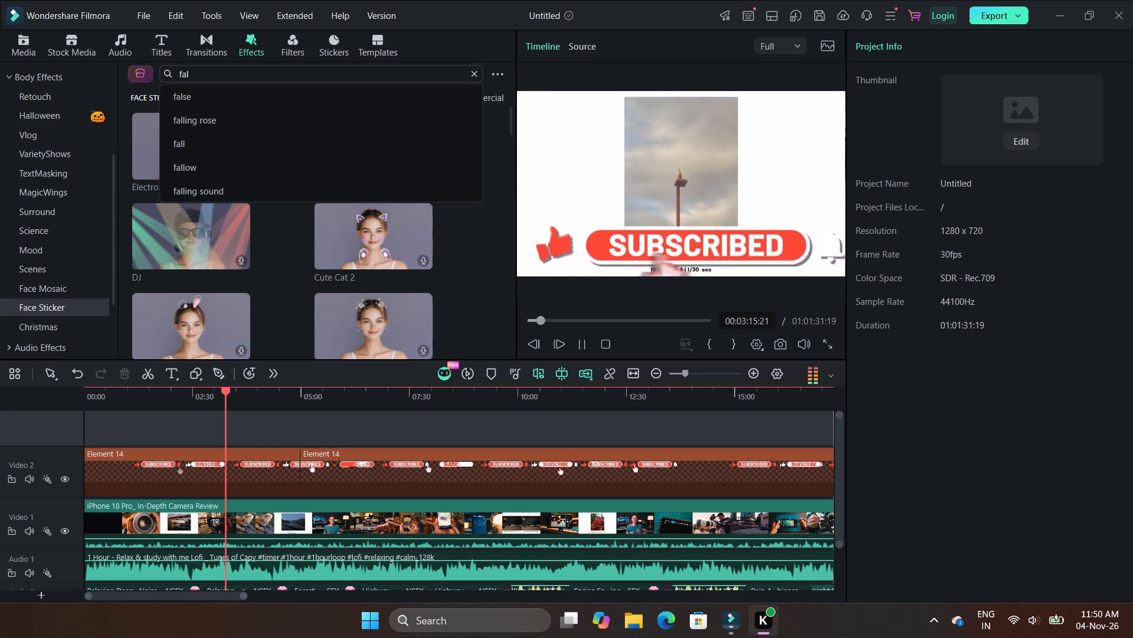
key("w")
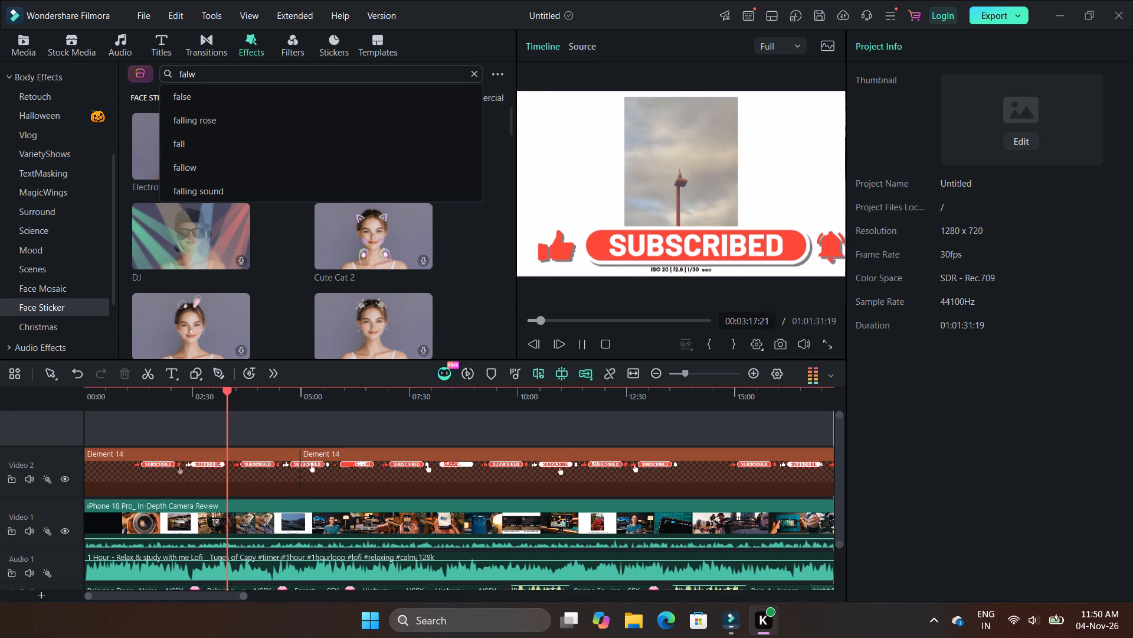
key("a")
key("r")
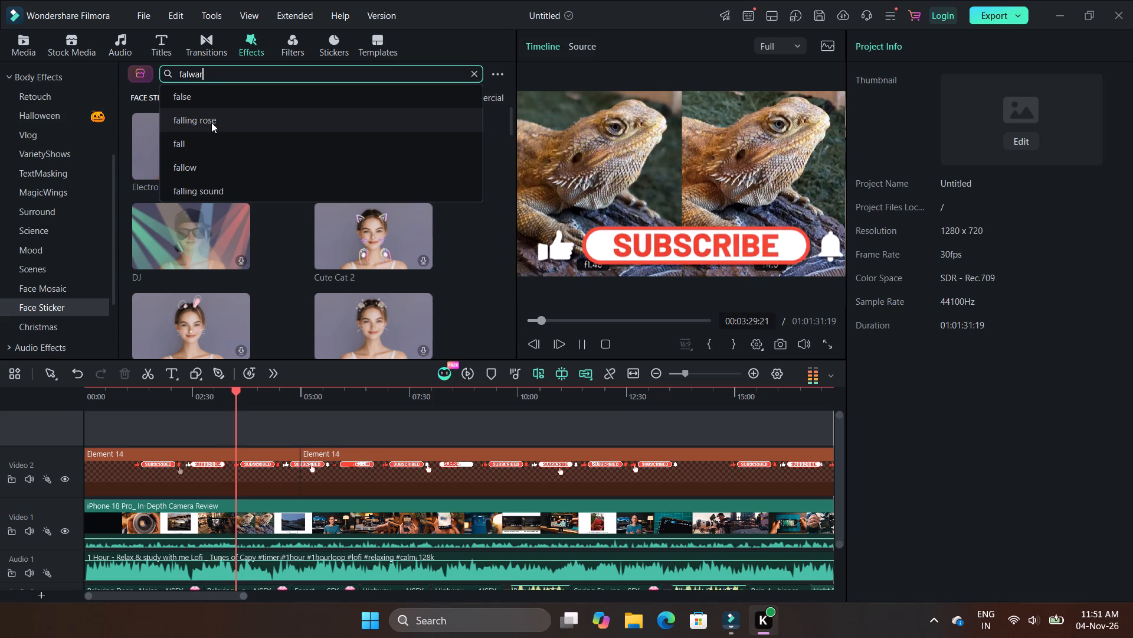
key("Return")
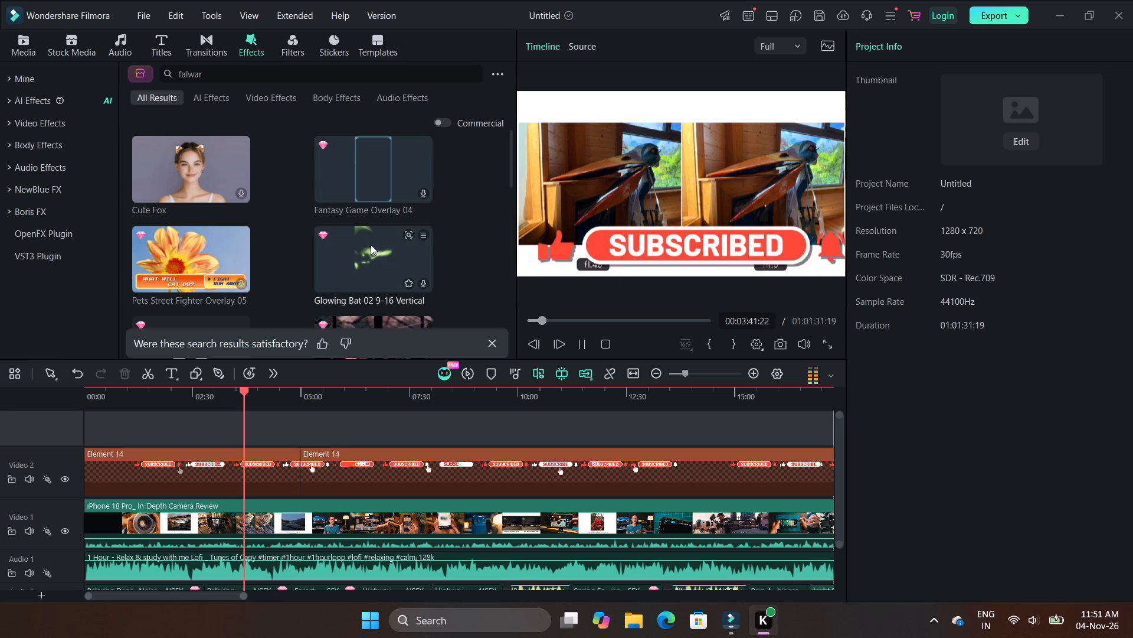
Look through all the effects found by the search for one that suits the video.
scroll(371, 245, "down", 1)
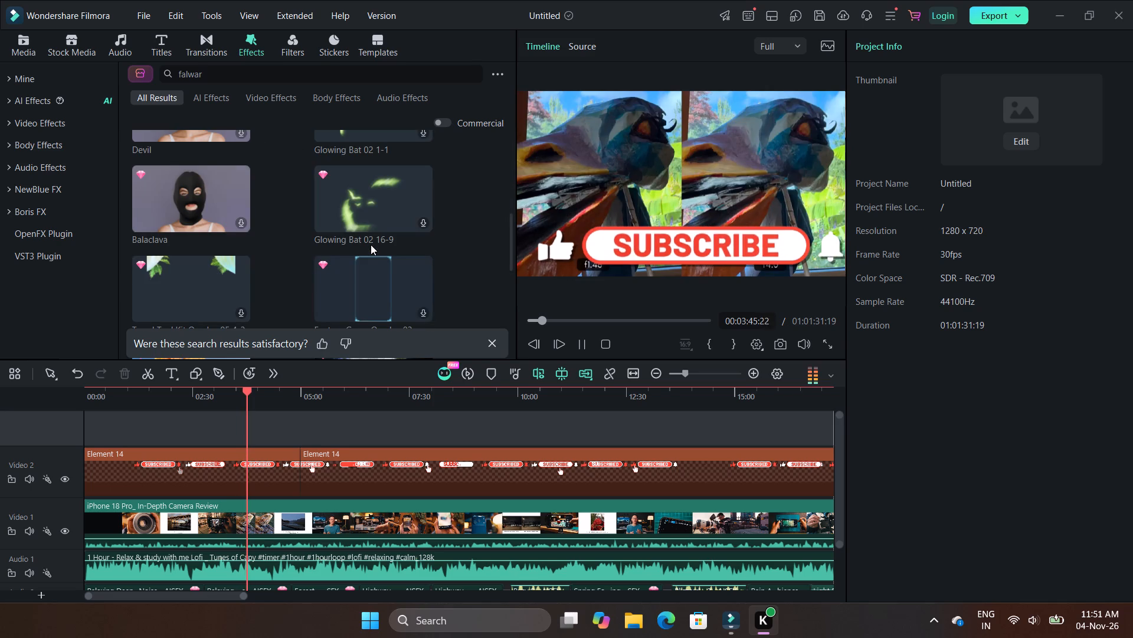
scroll(371, 245, "down", 1)
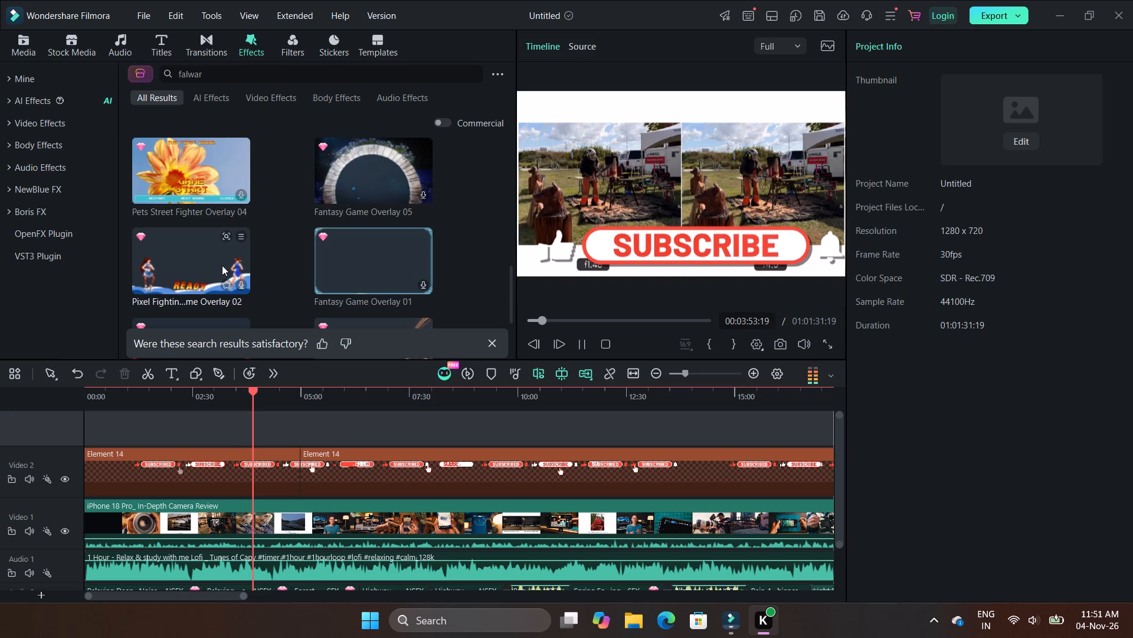
scroll(222, 265, "down", 2)
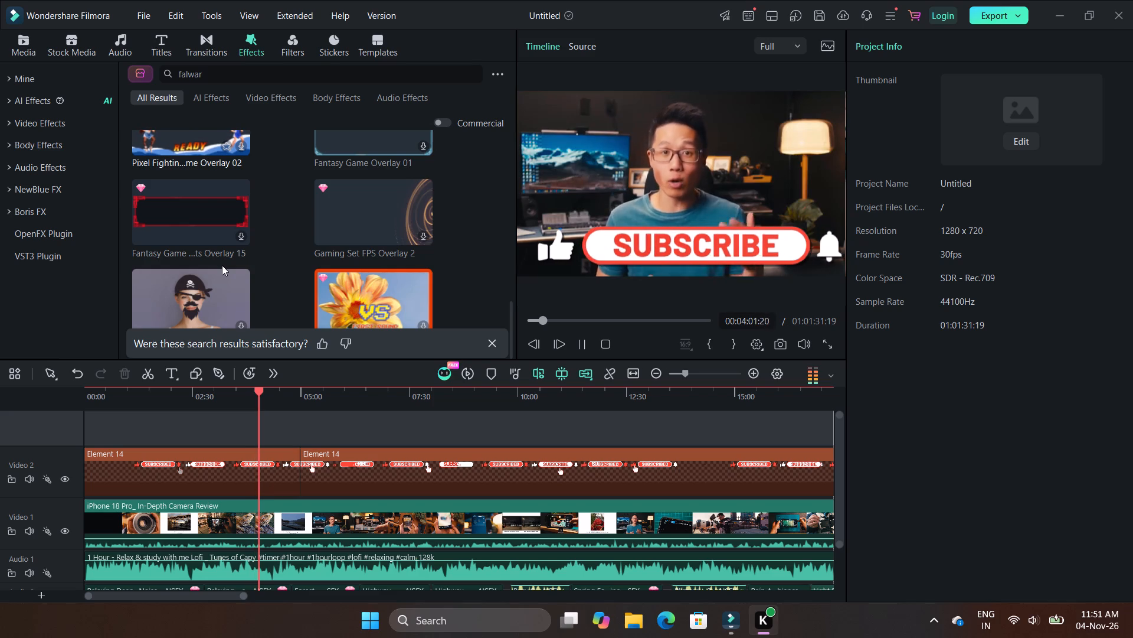
scroll(320, 272, "down", 1)
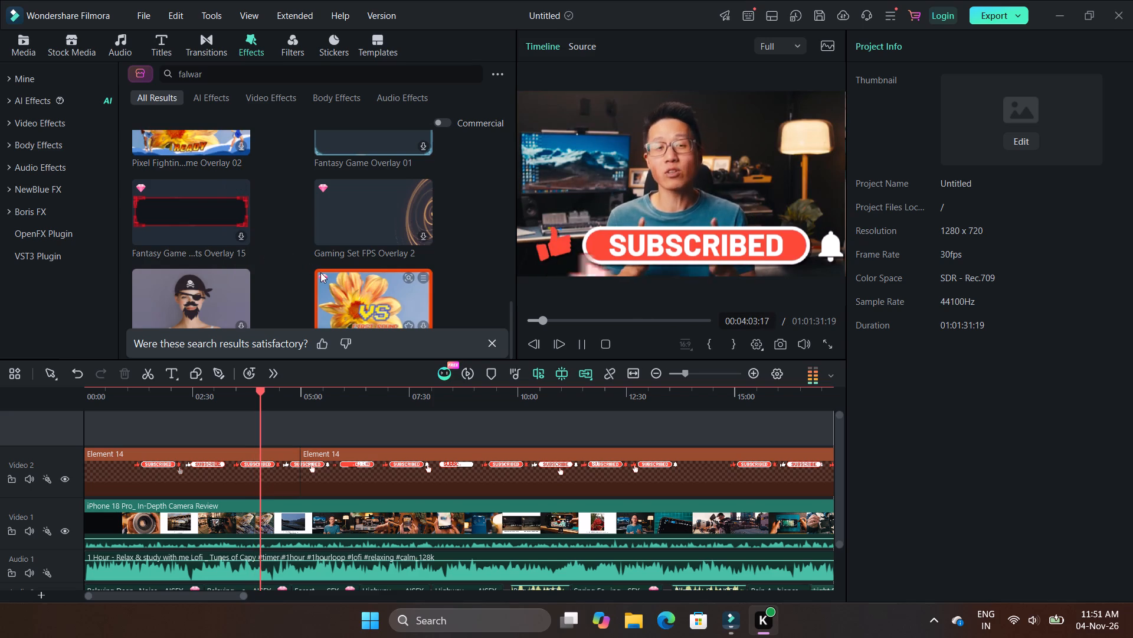
scroll(320, 272, "down", 3)
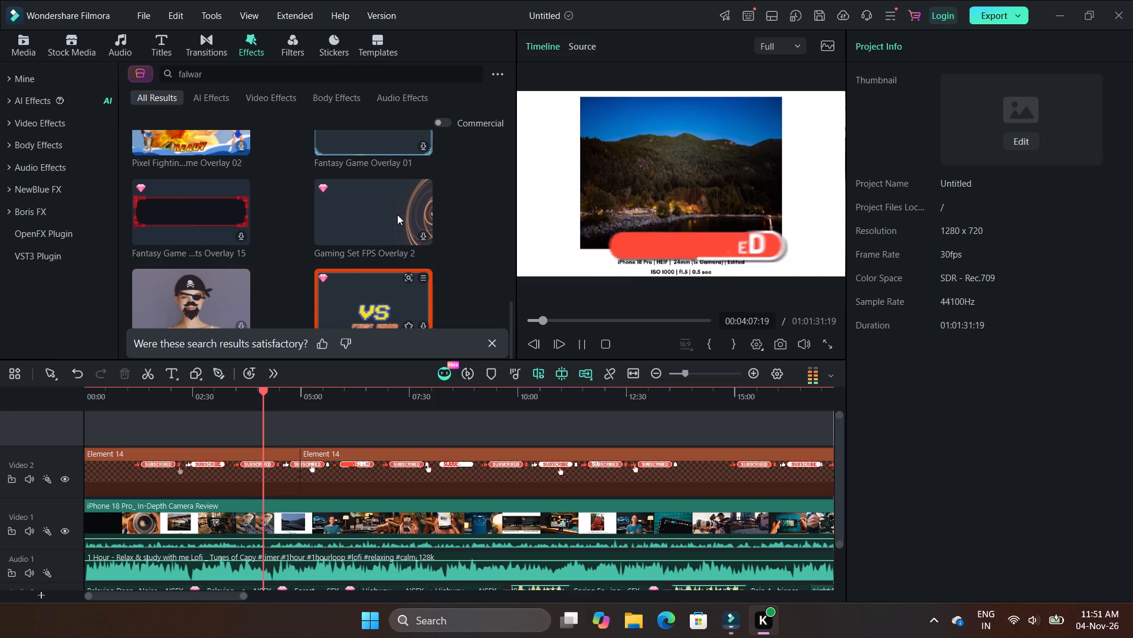
scroll(328, 270, "down", 2)
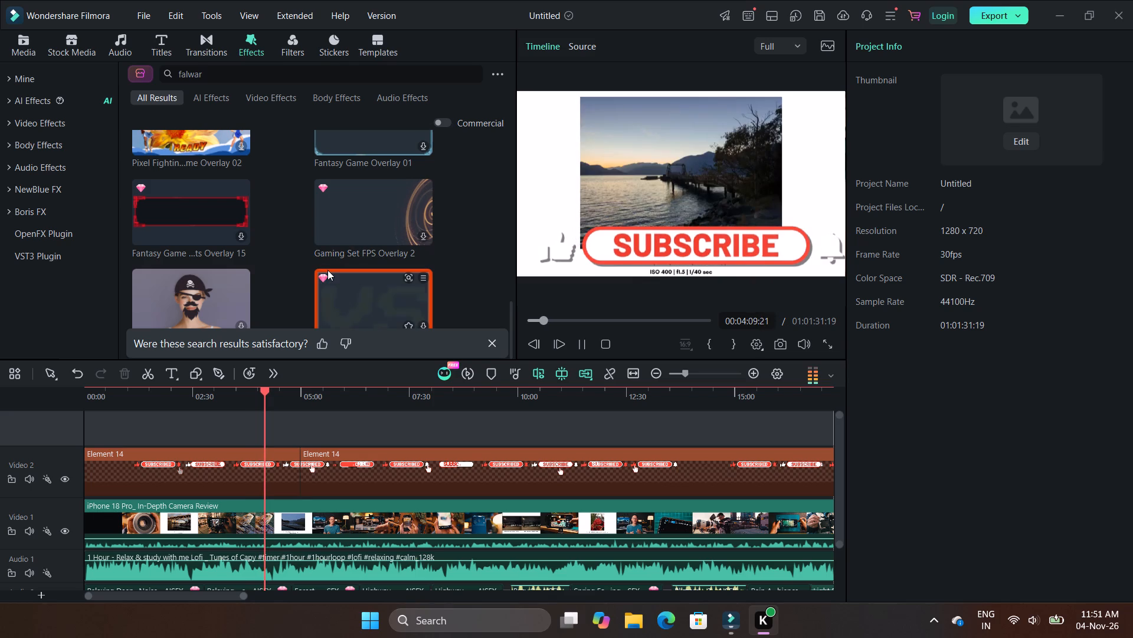
scroll(297, 266, "down", 2)
scroll(297, 266, "up", 1)
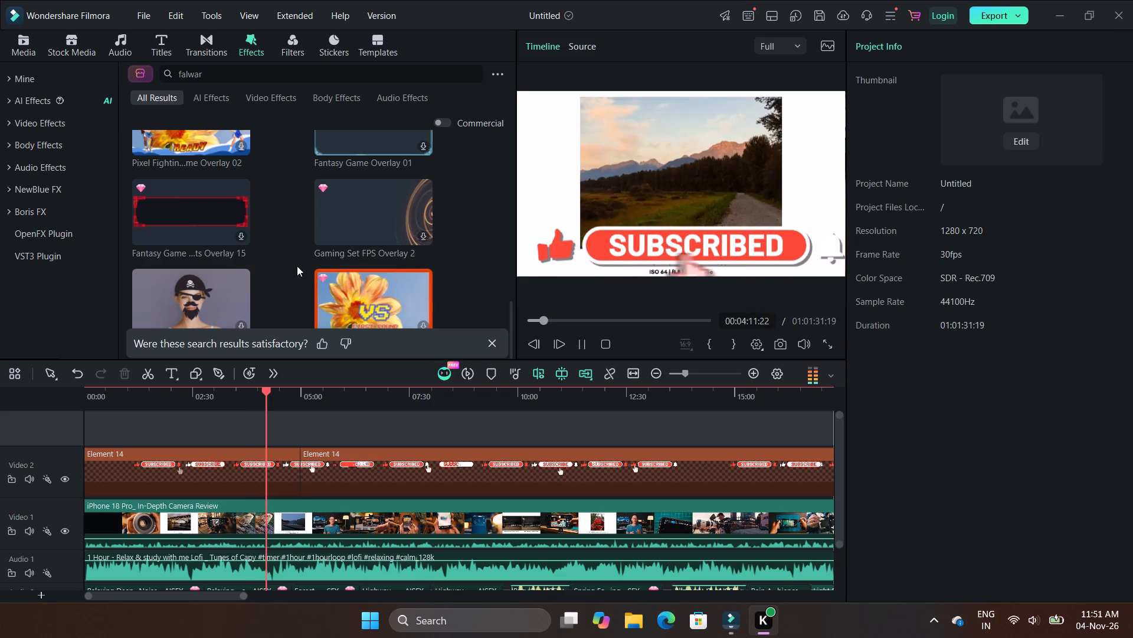
scroll(297, 266, "up", 3)
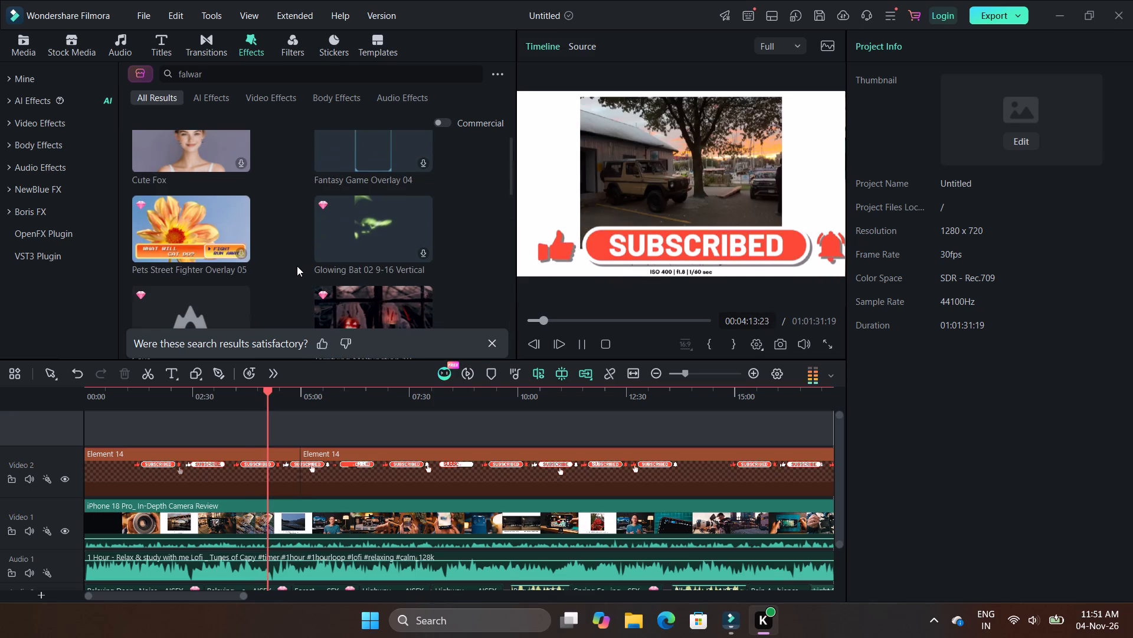
Check the video and audio effects among the search results, previewing the Male Minion, Cave and Evil audio effects.
left_click(254, 97)
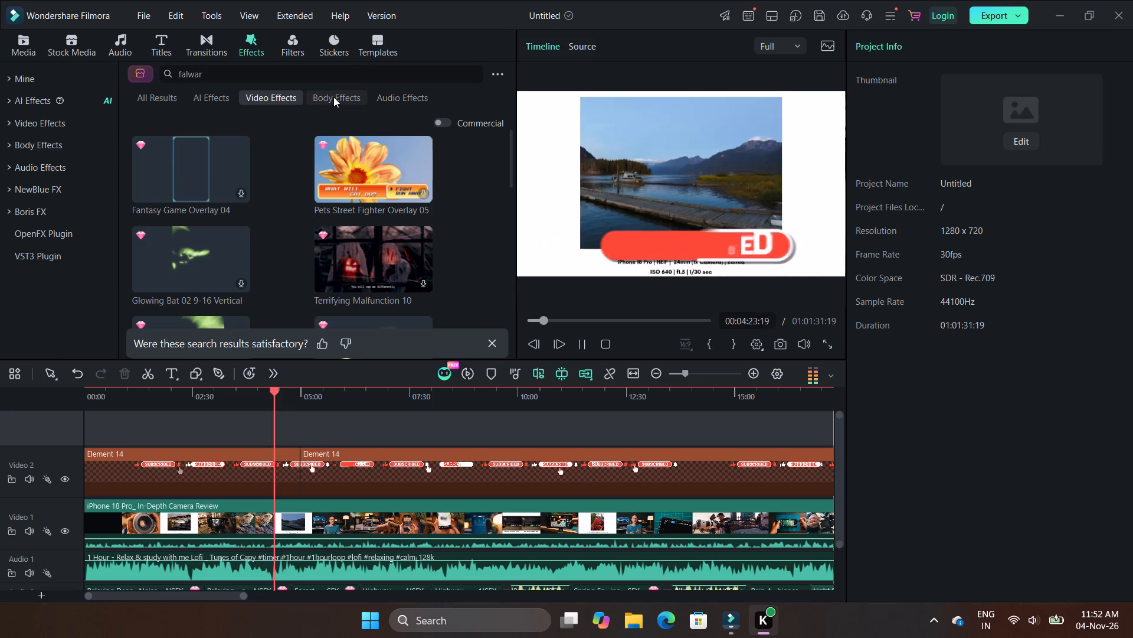
left_click(389, 97)
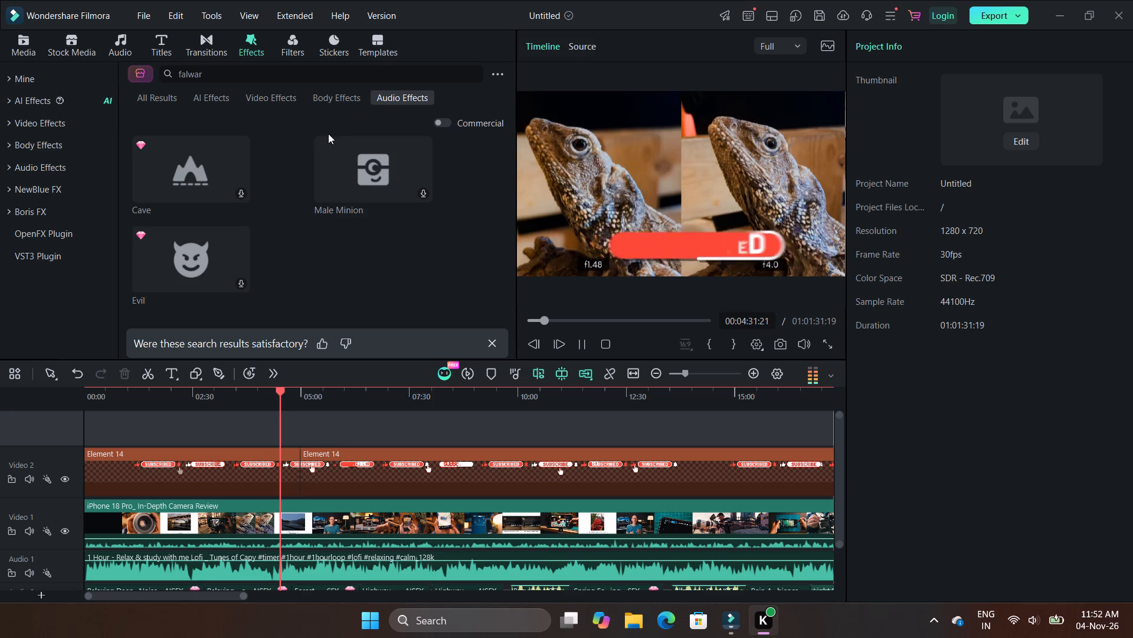
left_click(372, 175)
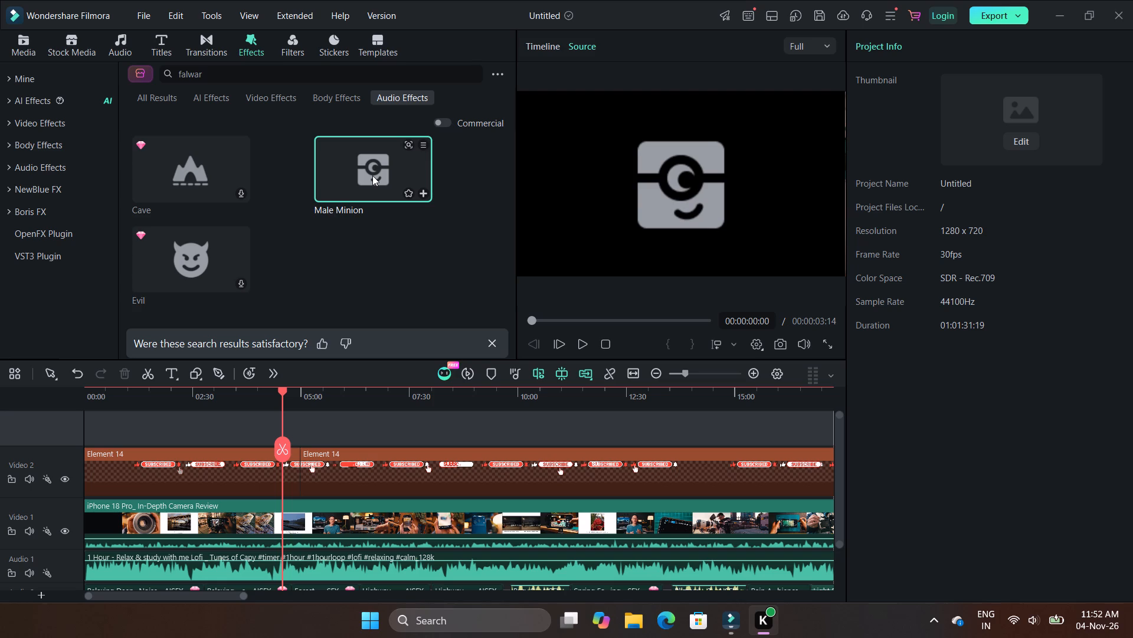
left_click(195, 174)
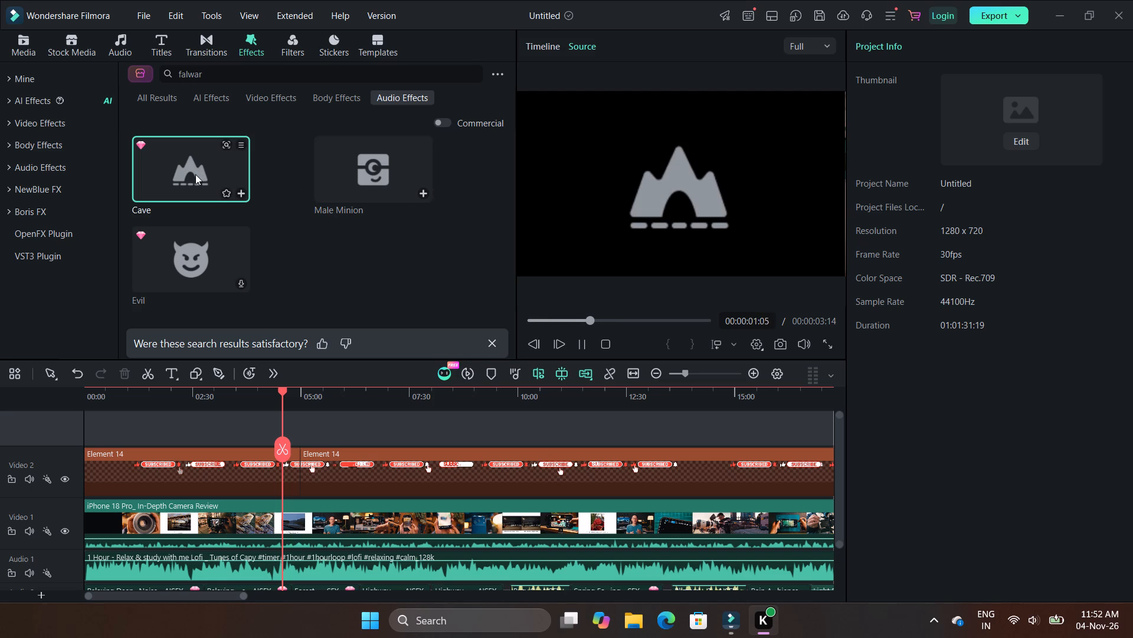
left_click(189, 264)
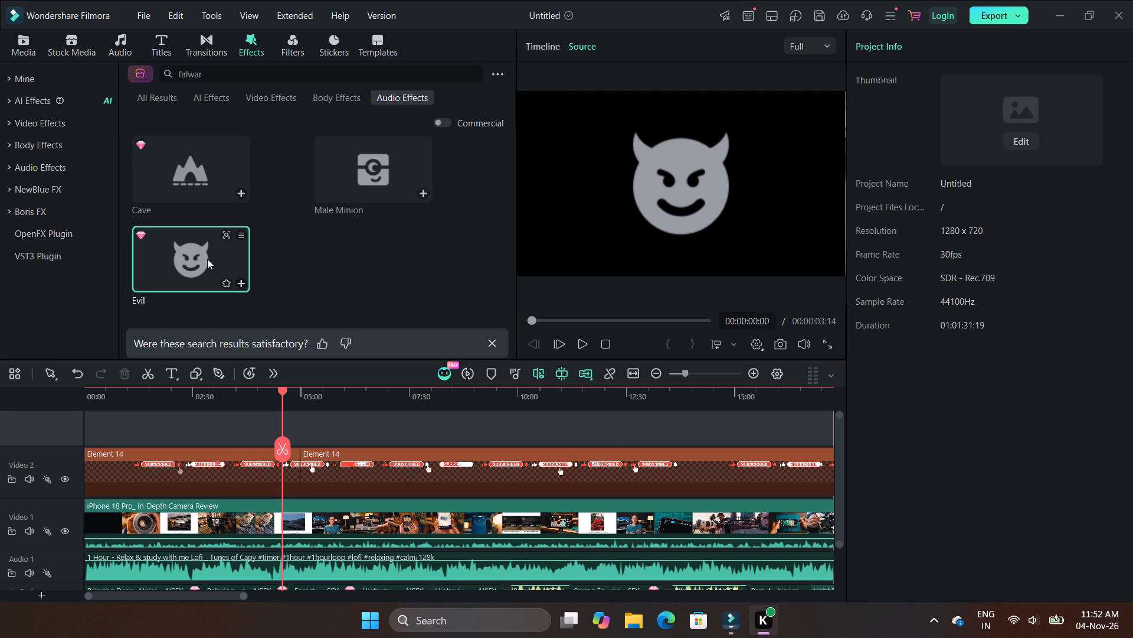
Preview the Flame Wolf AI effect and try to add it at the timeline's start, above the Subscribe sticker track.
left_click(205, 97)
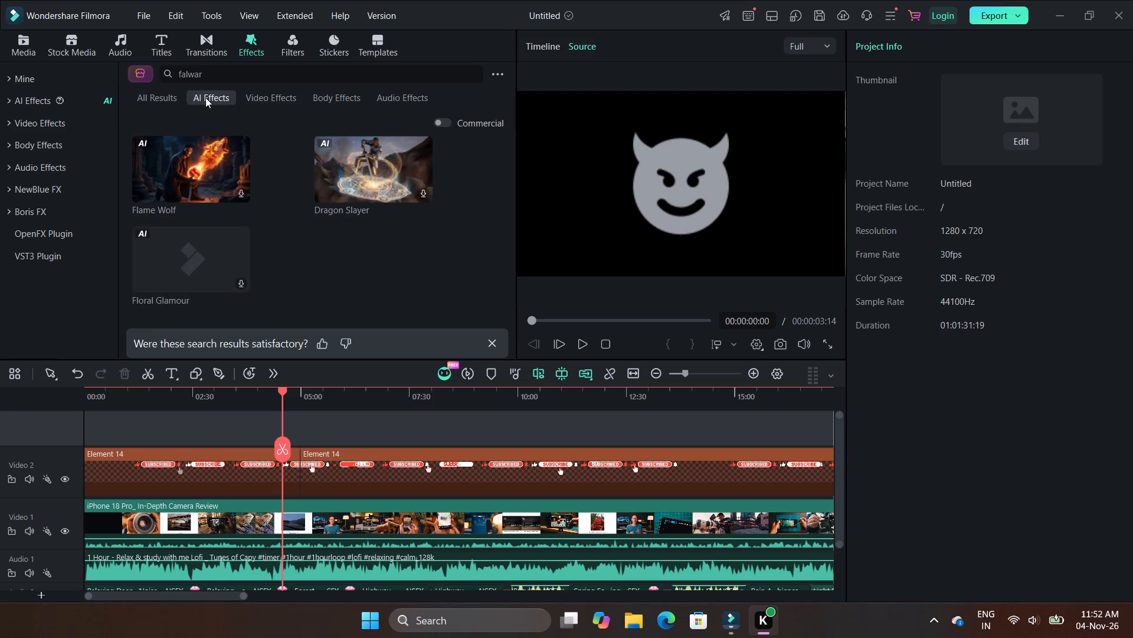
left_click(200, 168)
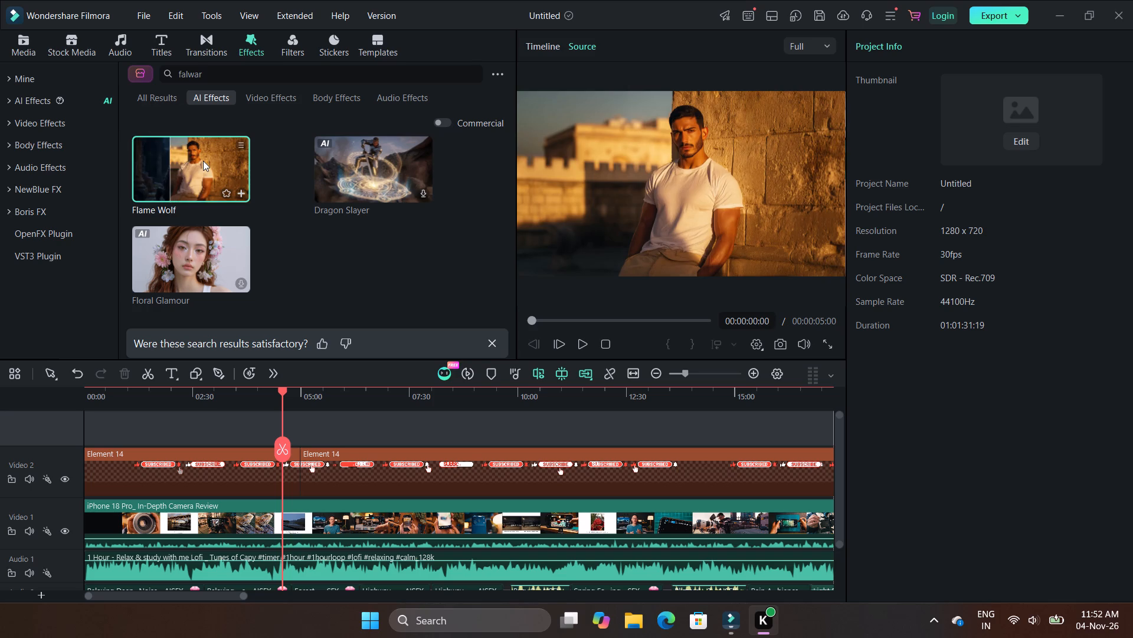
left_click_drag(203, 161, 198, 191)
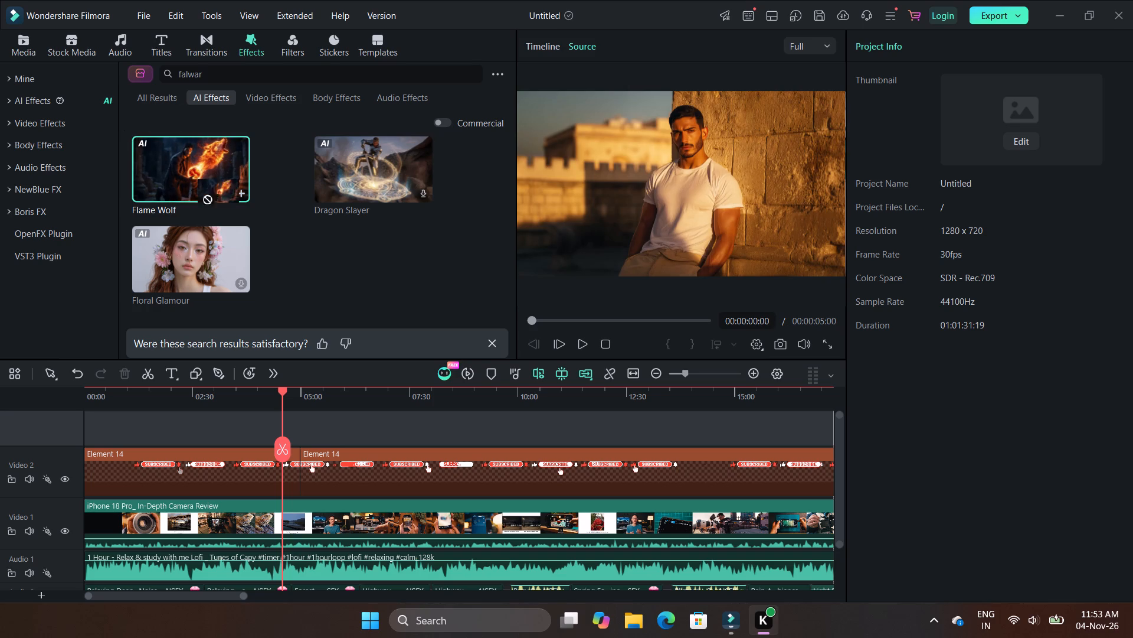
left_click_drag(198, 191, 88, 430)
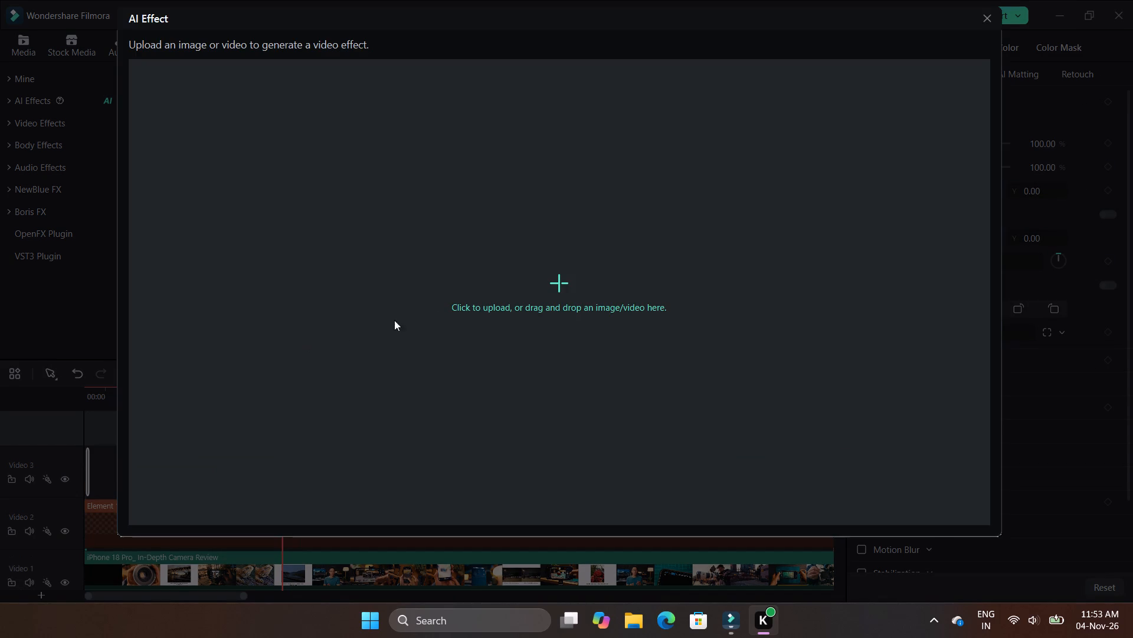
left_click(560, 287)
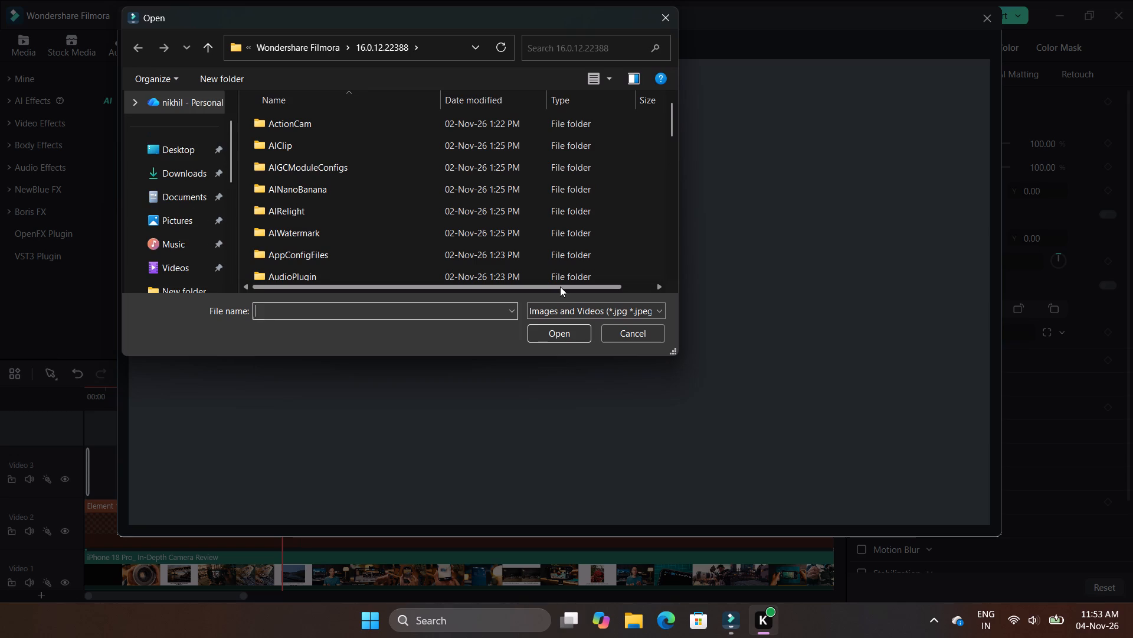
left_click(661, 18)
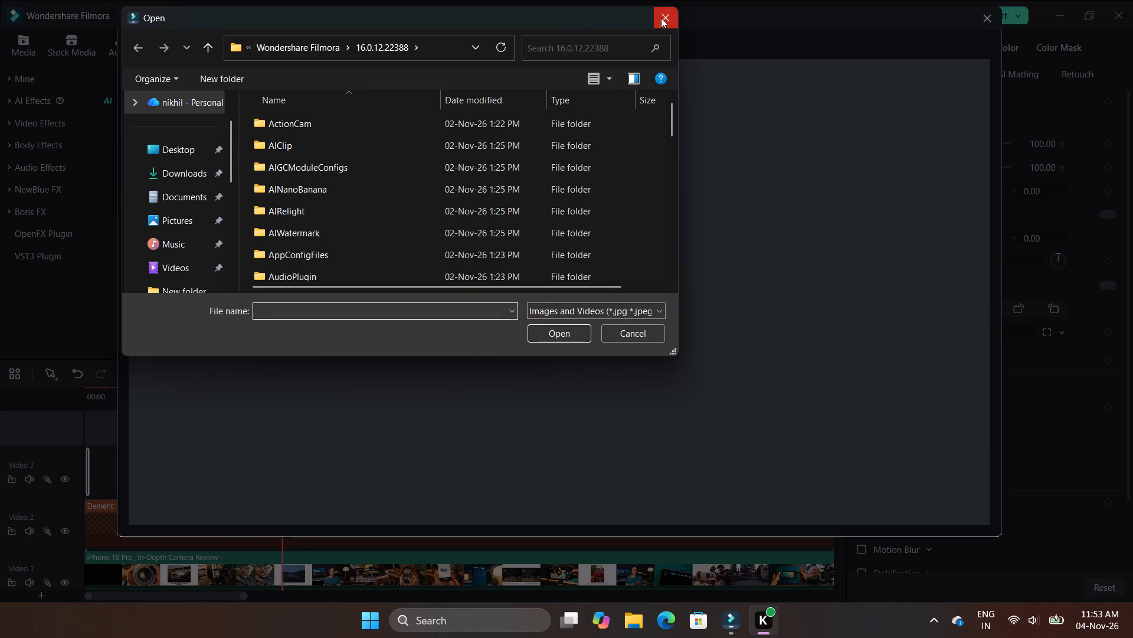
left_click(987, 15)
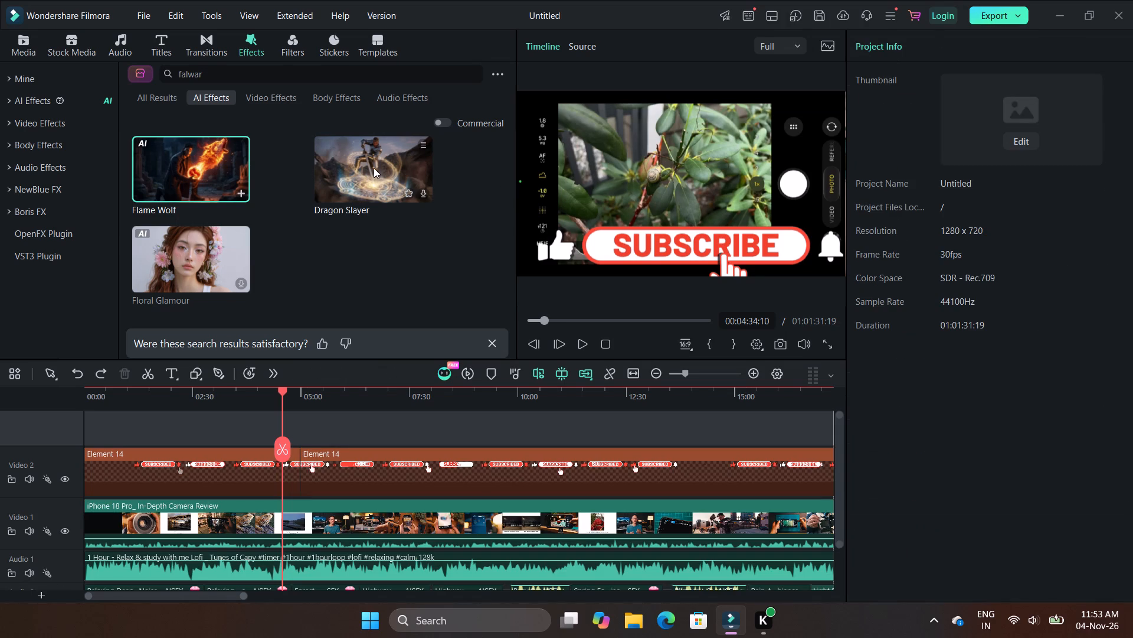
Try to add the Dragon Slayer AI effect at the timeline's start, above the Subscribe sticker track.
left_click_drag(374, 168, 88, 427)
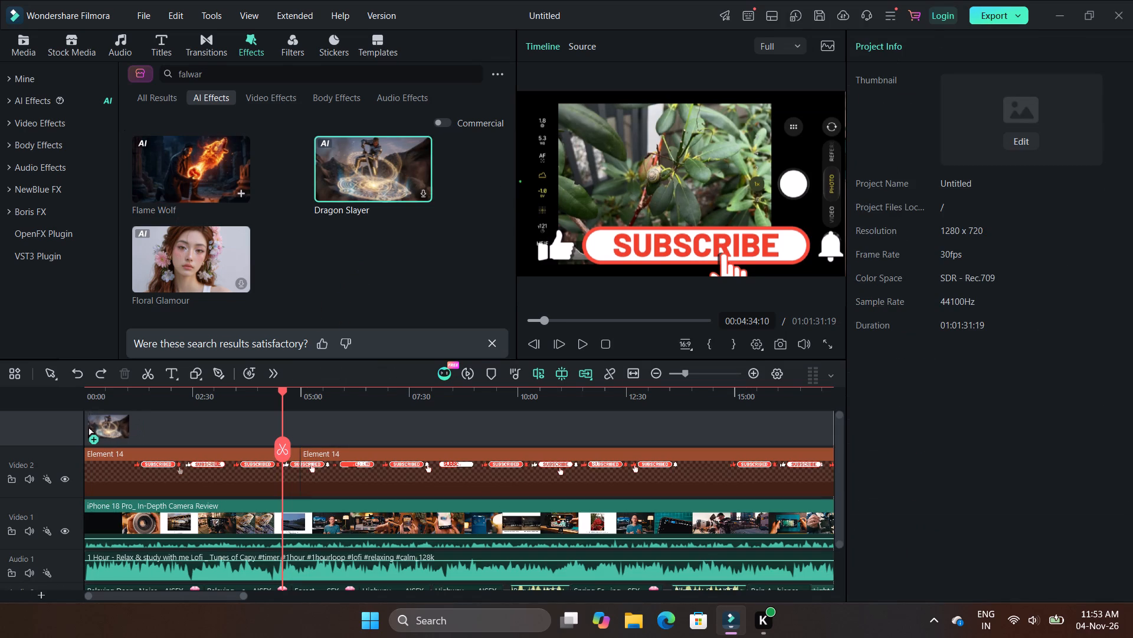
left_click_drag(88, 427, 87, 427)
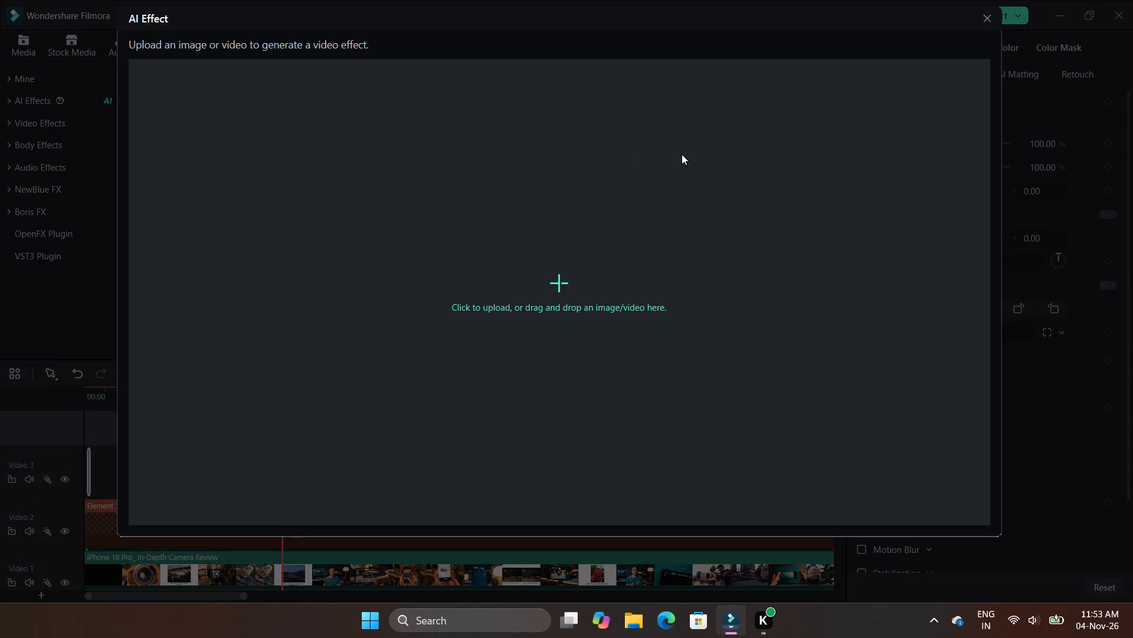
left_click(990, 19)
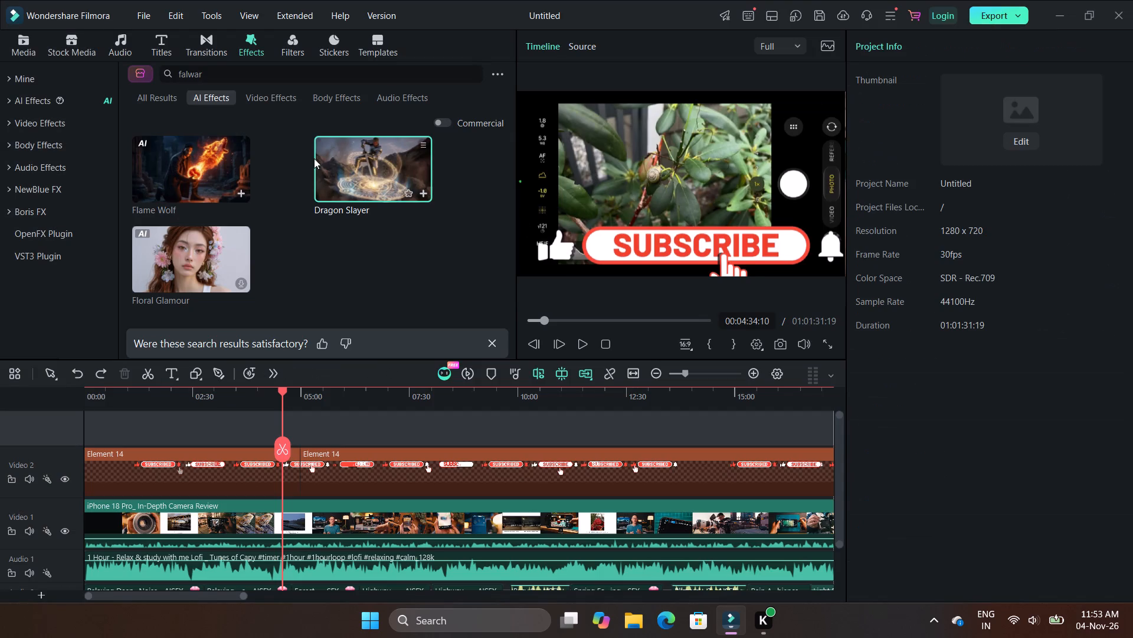
Check the Boris FX Stylize and Blur categories and start downloading the Boris FX effect plugin.
left_click(245, 47)
left_click(245, 47)
left_click(164, 99)
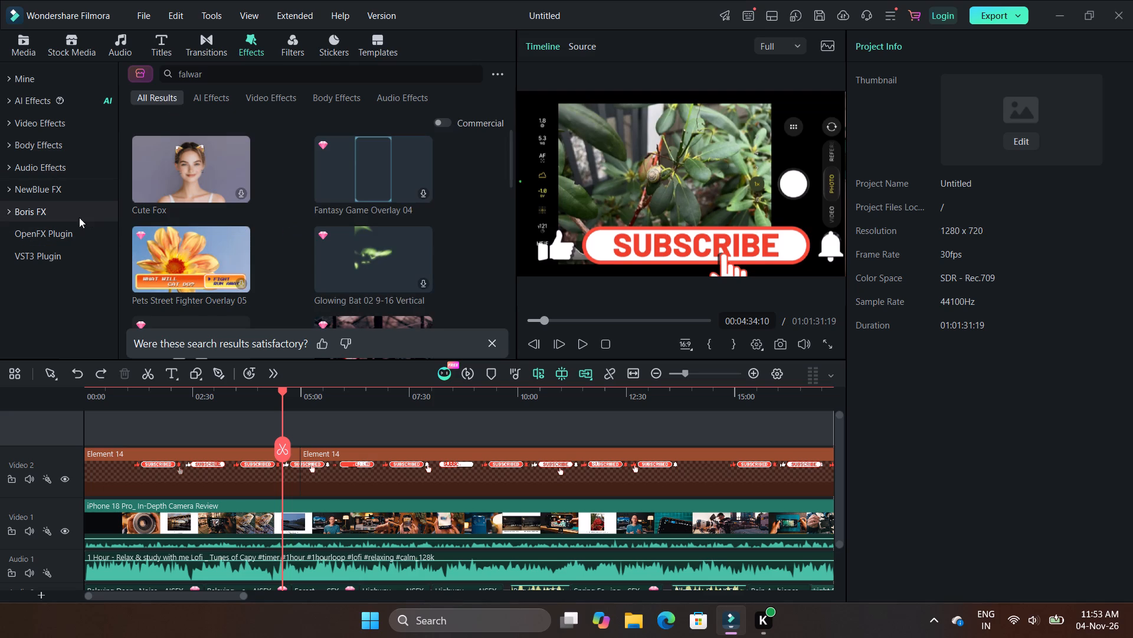
left_click(54, 215)
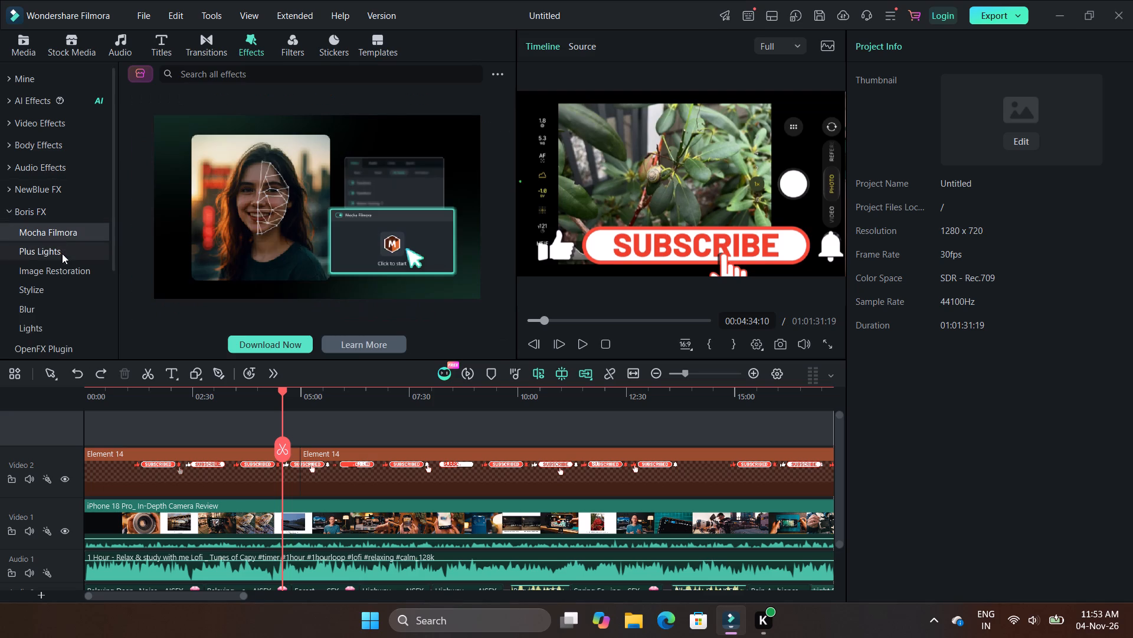
left_click(62, 285)
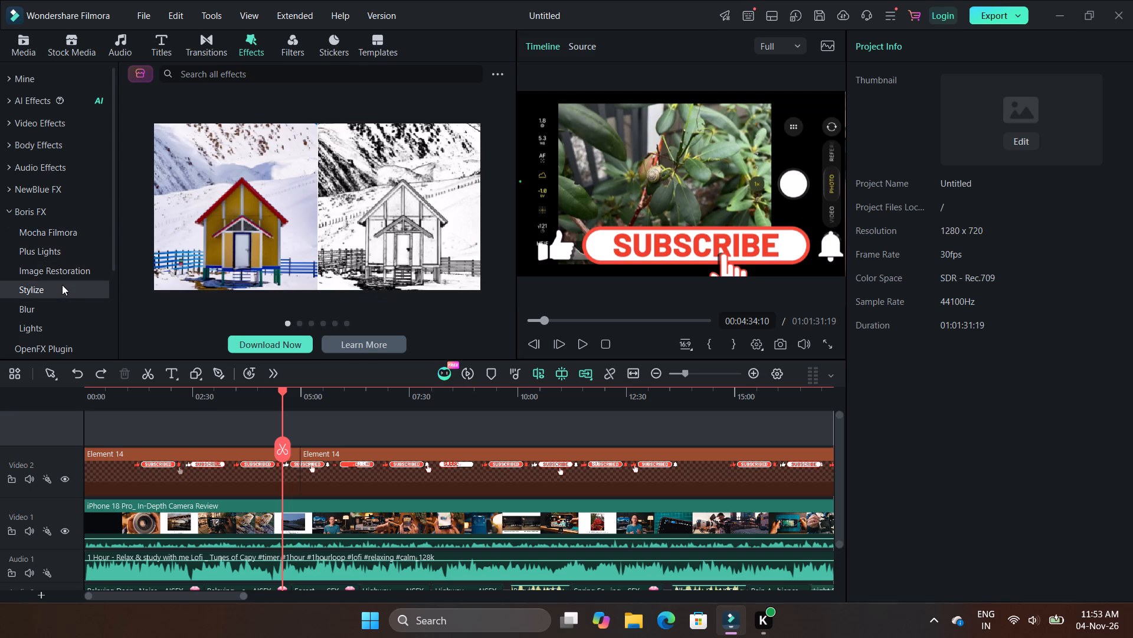
left_click(56, 305)
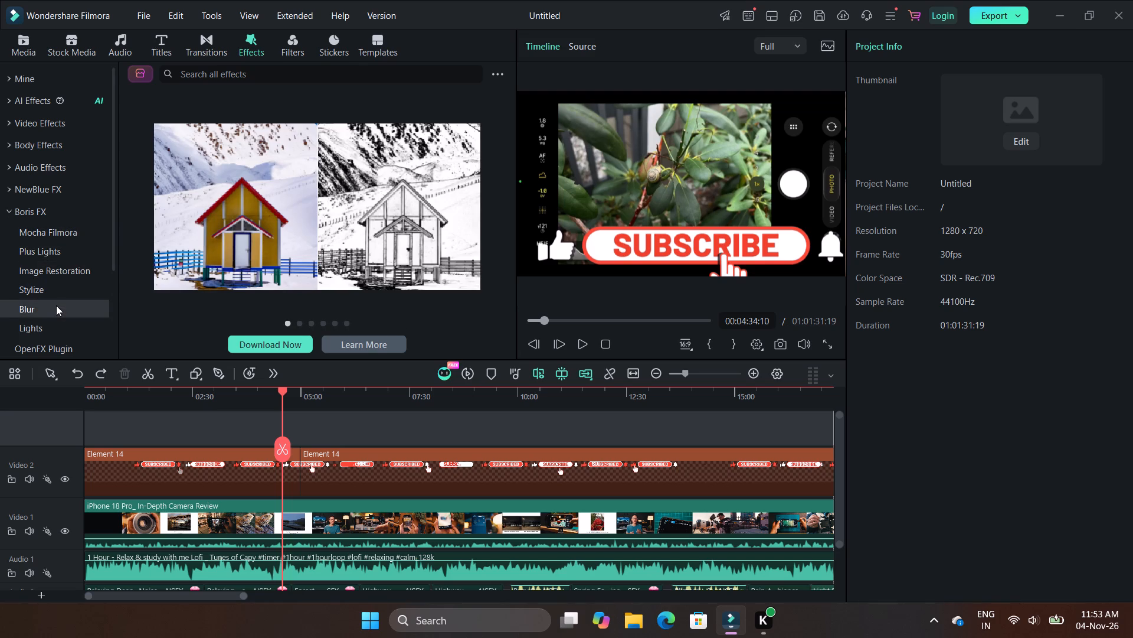
left_click(56, 307)
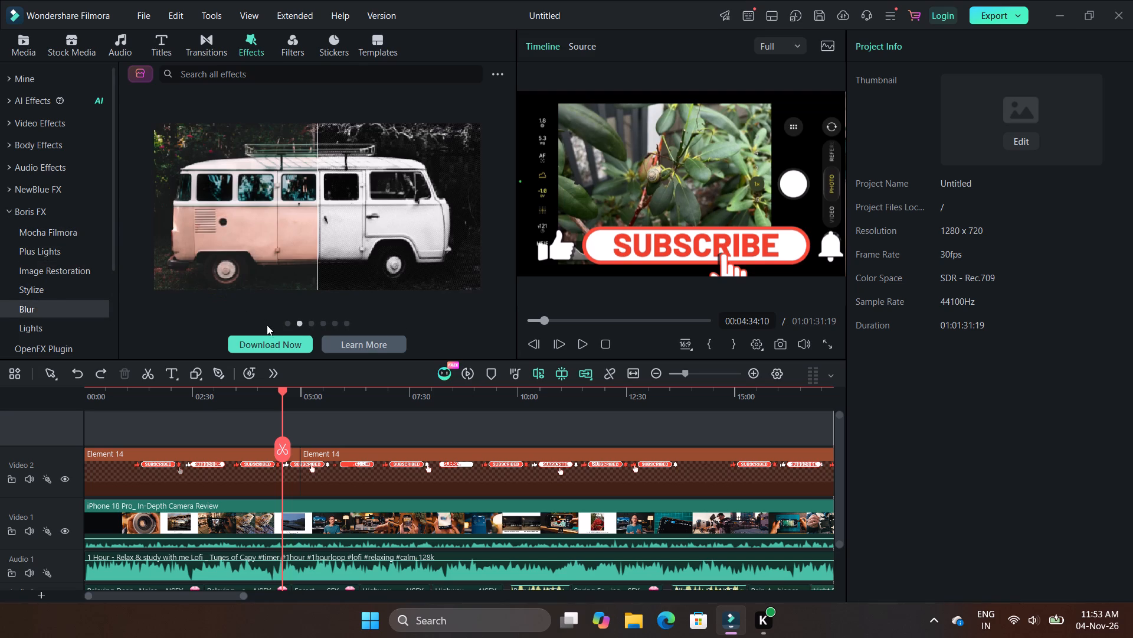
left_click(270, 339)
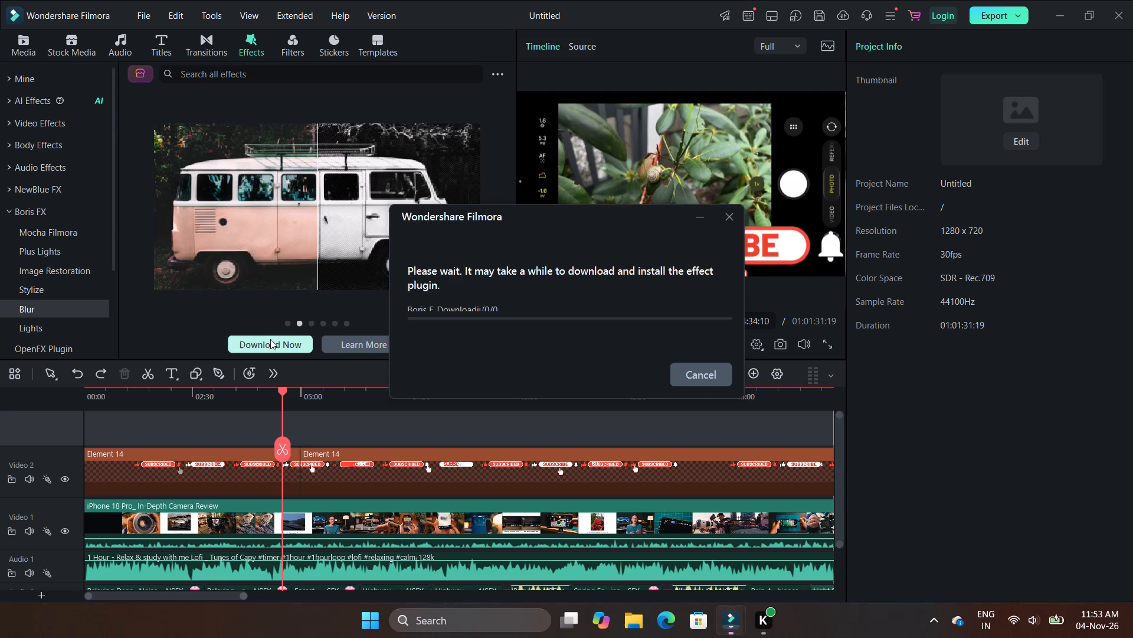
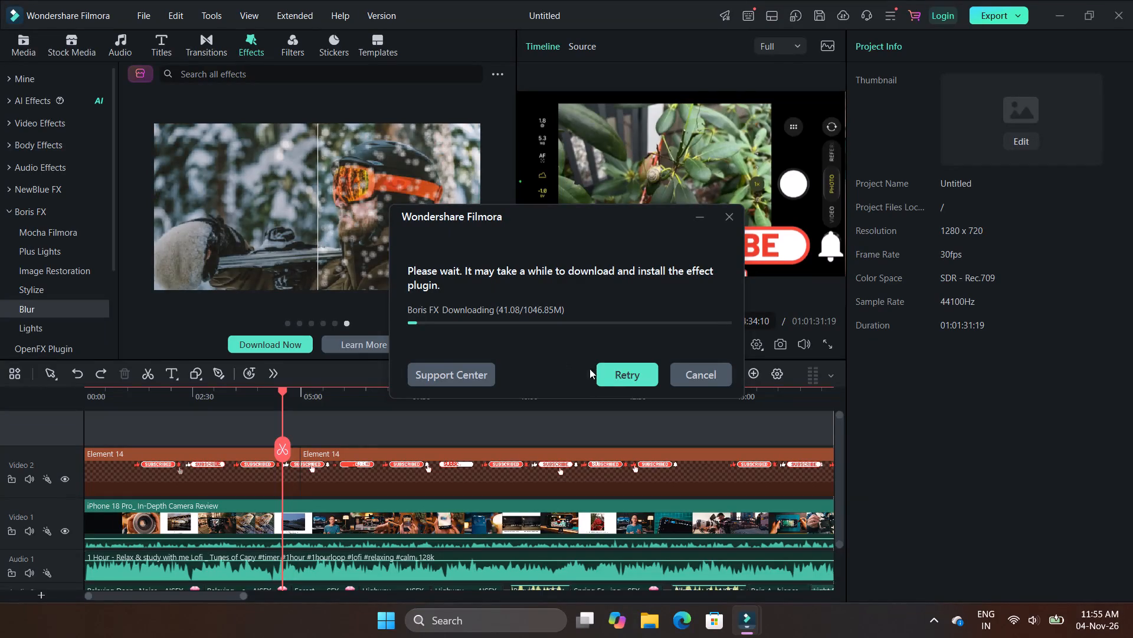
Retry the stalled download of the Boris FX effect plugin.
left_click(620, 374)
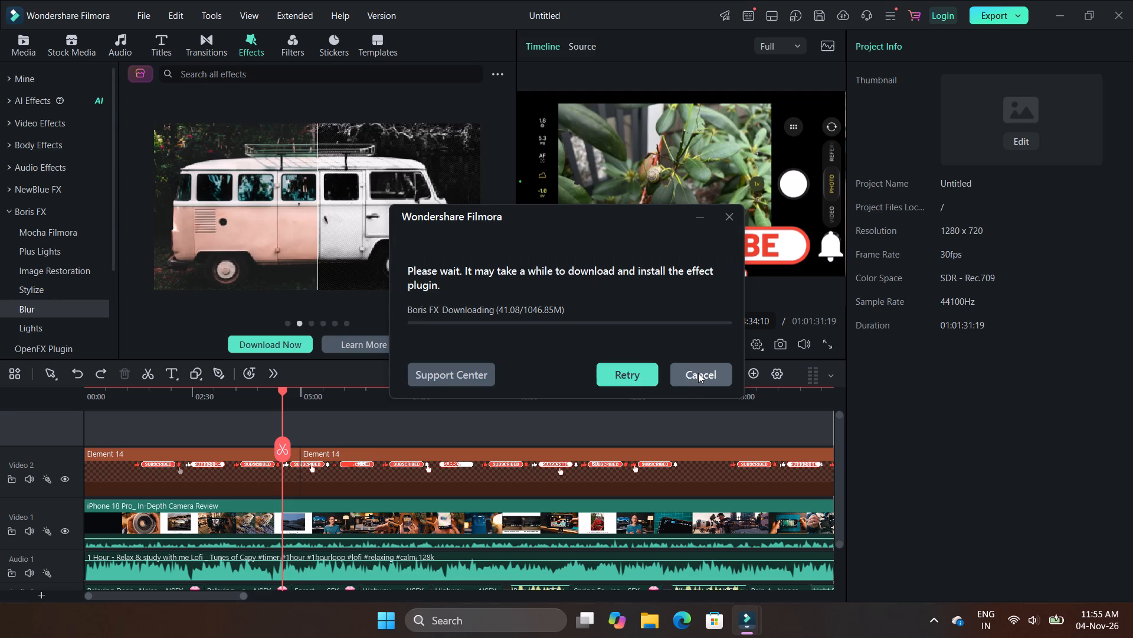
left_click(640, 378)
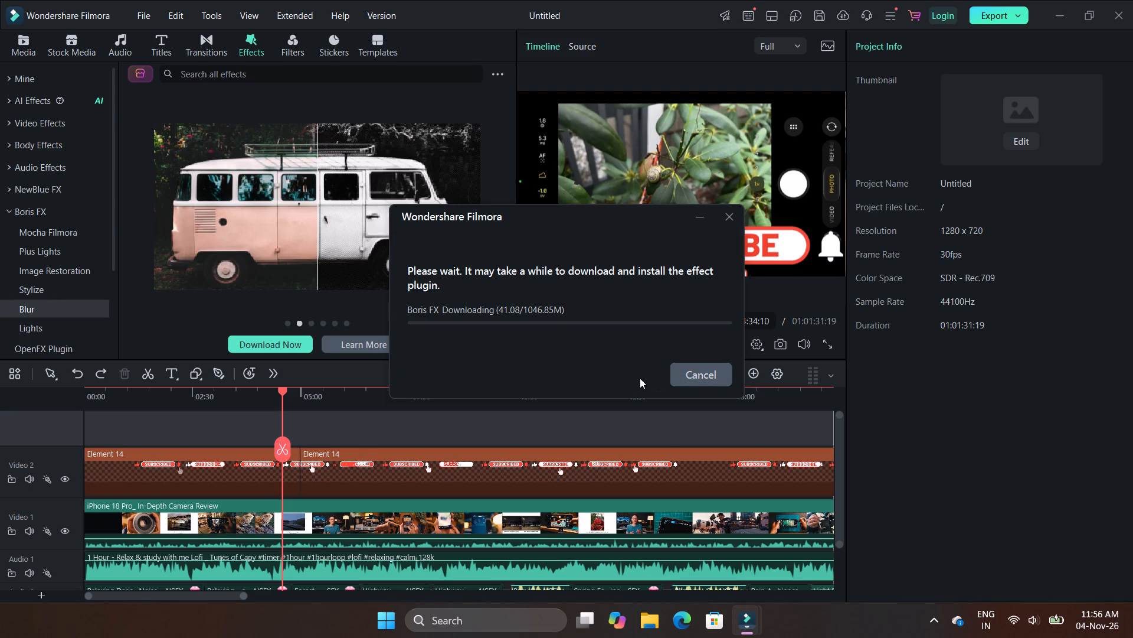
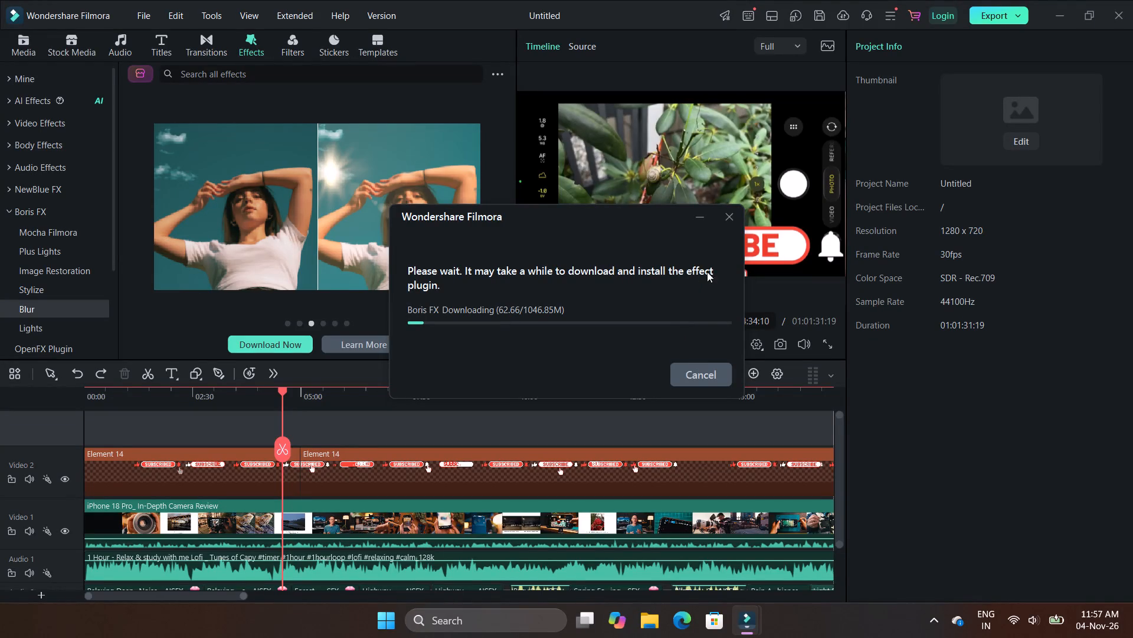
Cancel the running download of the Boris FX effect plugin.
left_click(708, 370)
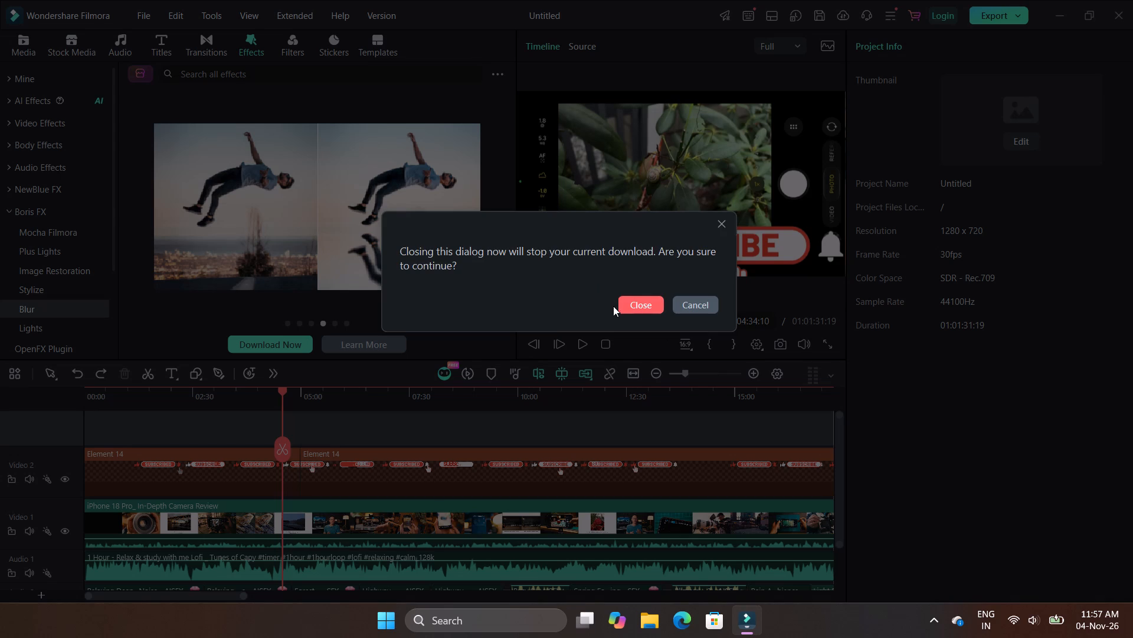
left_click(626, 303)
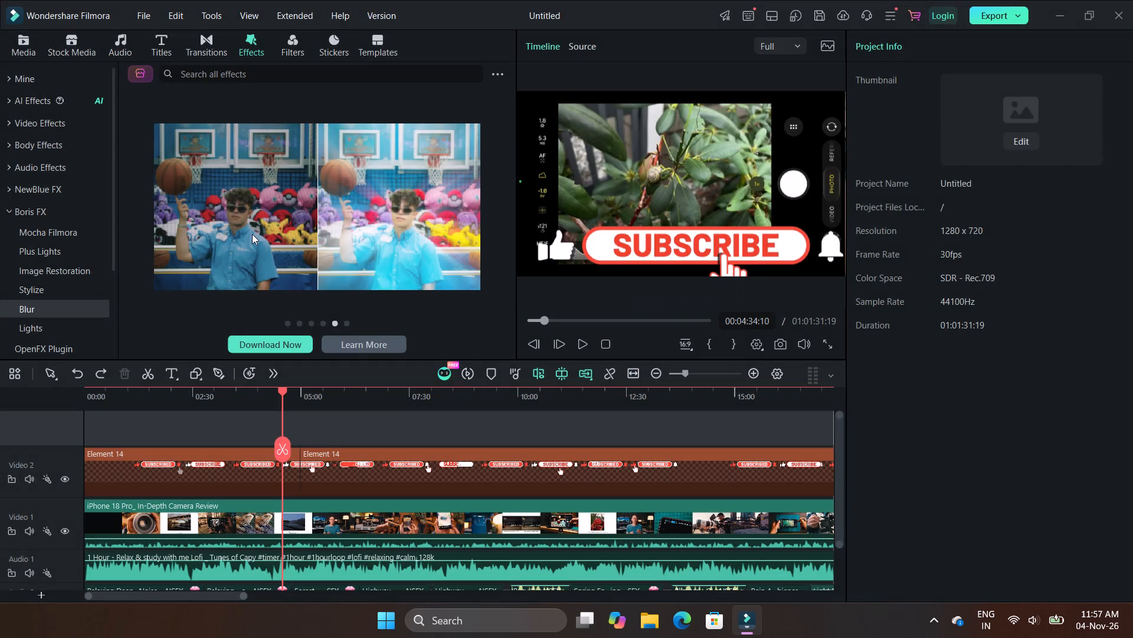
Browse the Boris FX Plus Lights effects and the Basic filters for a suitable look.
left_click(247, 47)
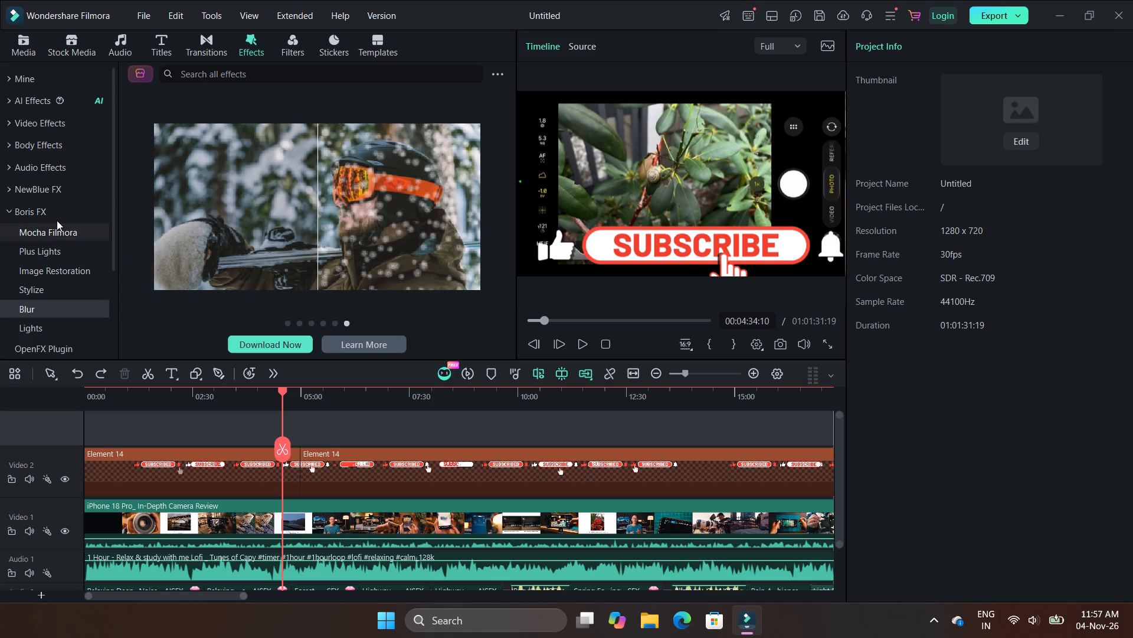
left_click(59, 252)
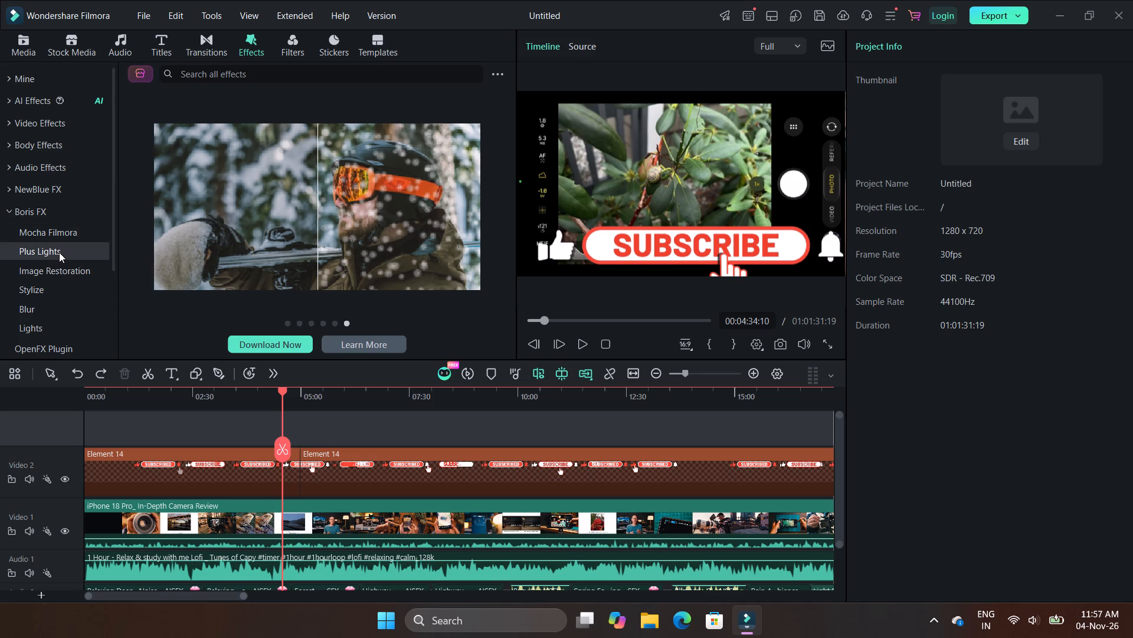
left_click(59, 252)
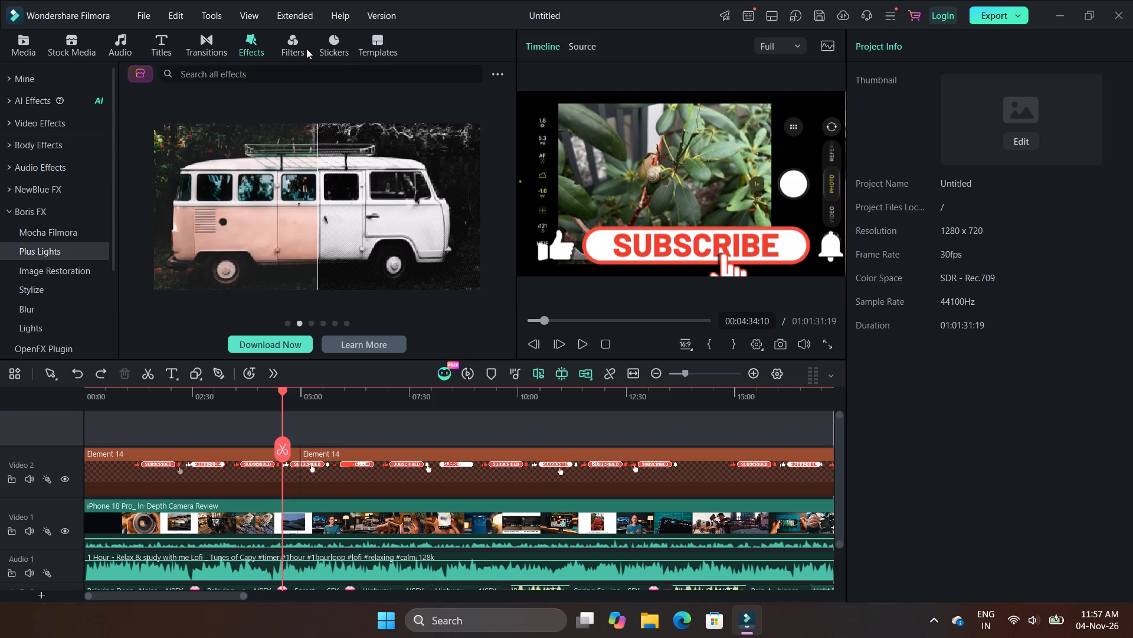
left_click(288, 47)
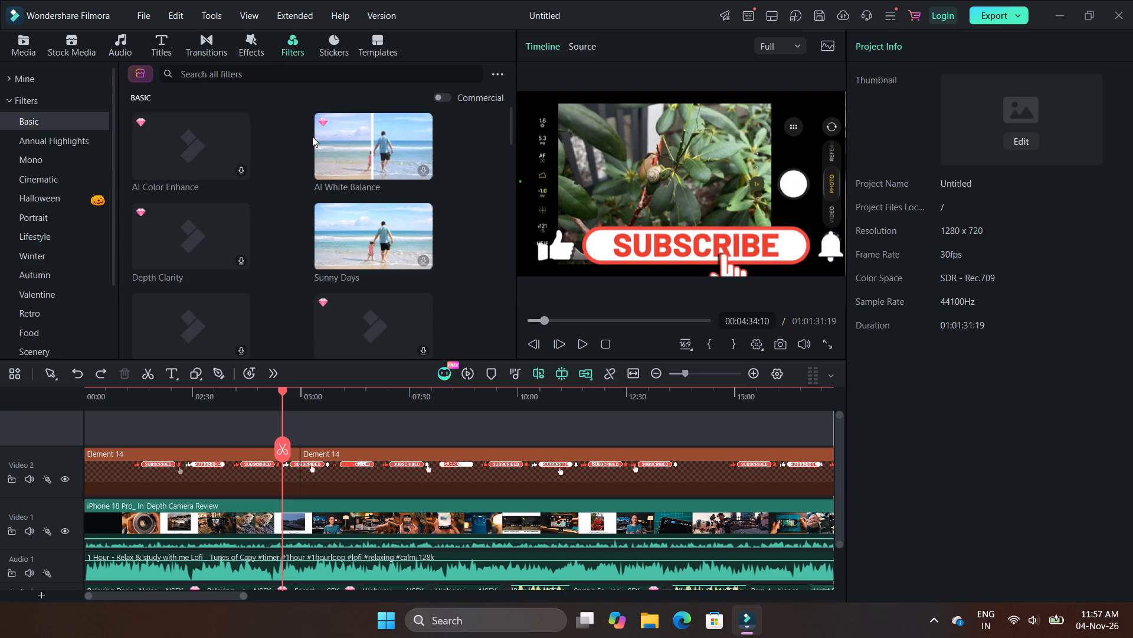
left_click(250, 40)
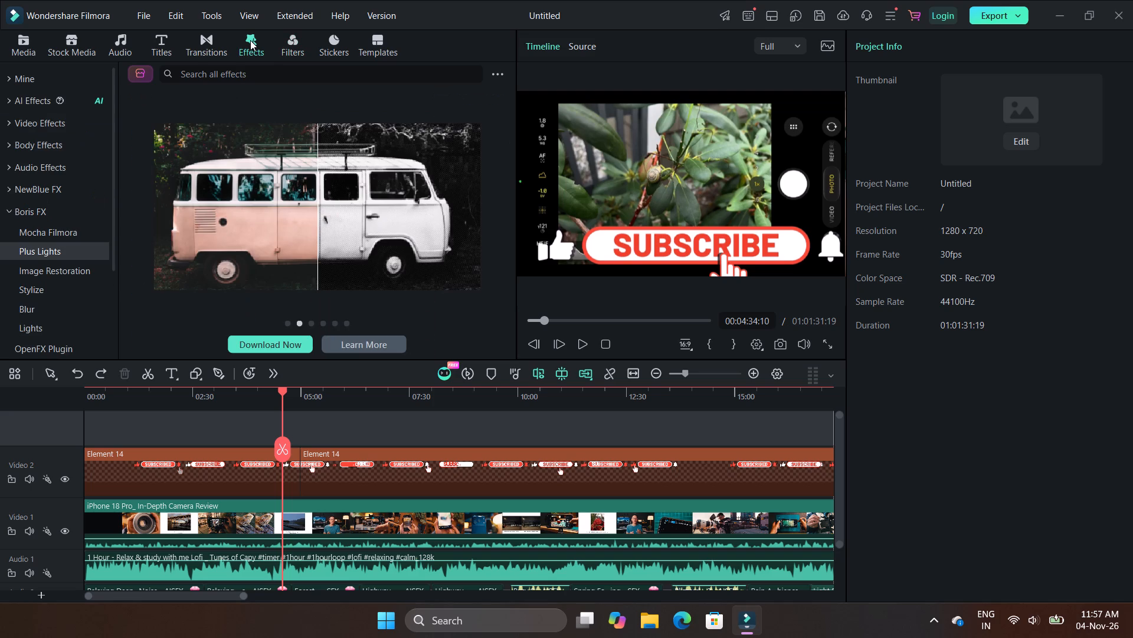
left_click(251, 47)
Look through the video effects and the Trending, Real Estate and Special Effects AI effects for a suitable one.
left_click(57, 121)
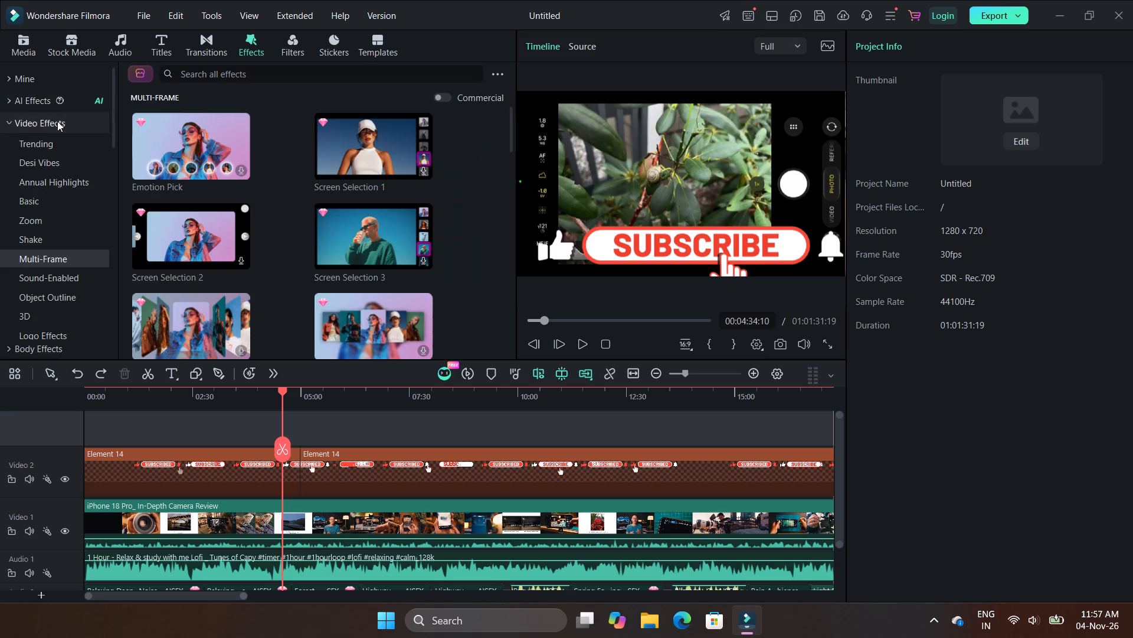
left_click(42, 100)
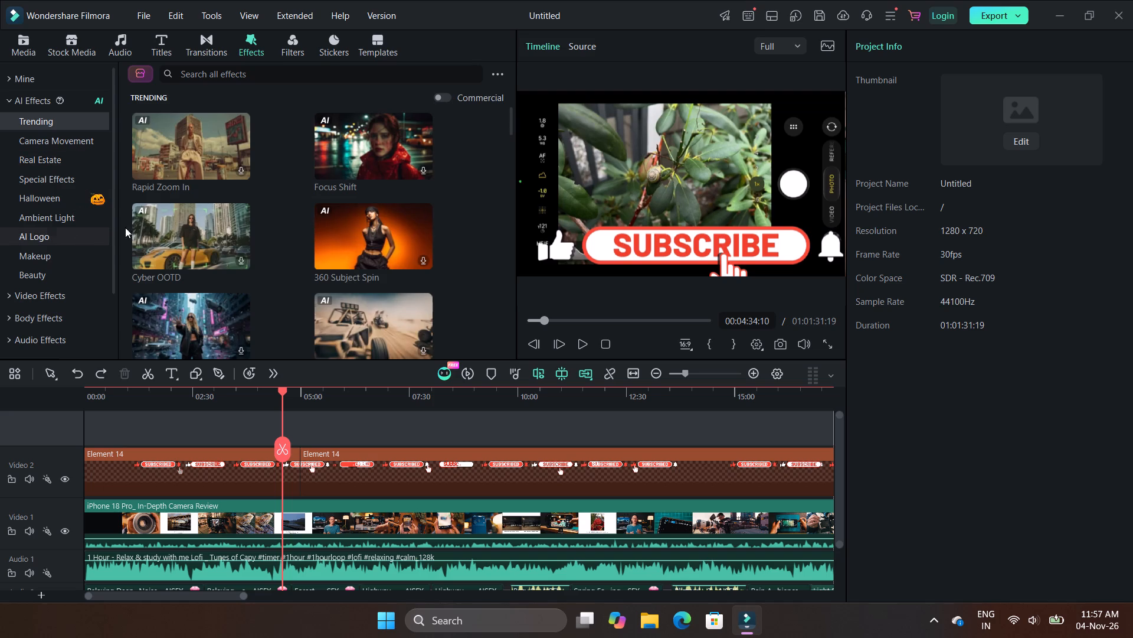
scroll(258, 275, "down", 1)
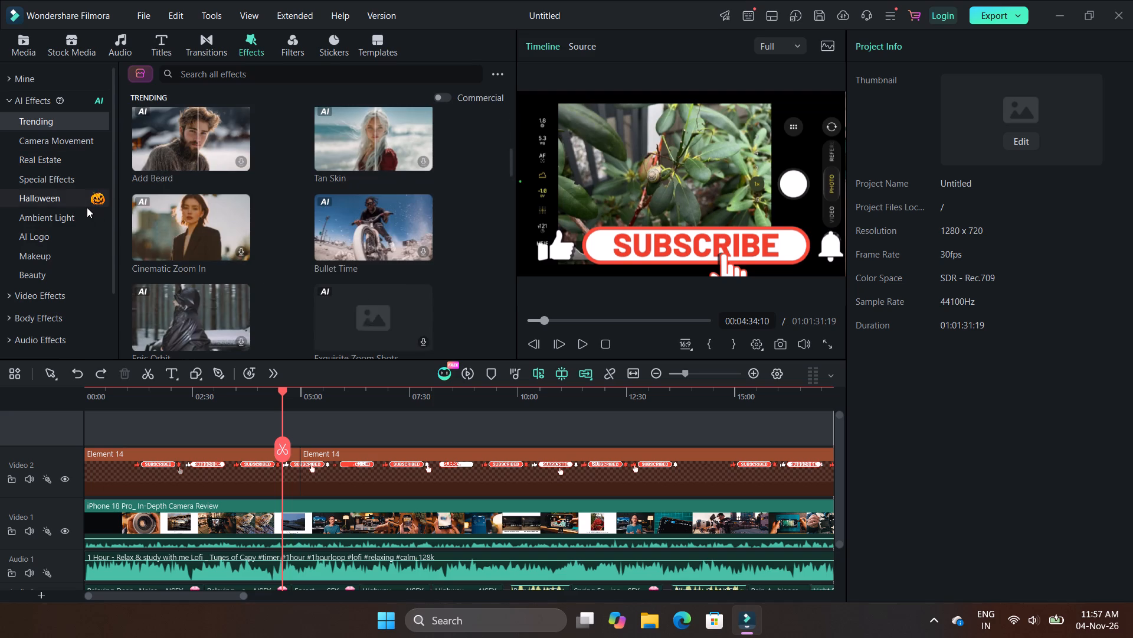
left_click(63, 162)
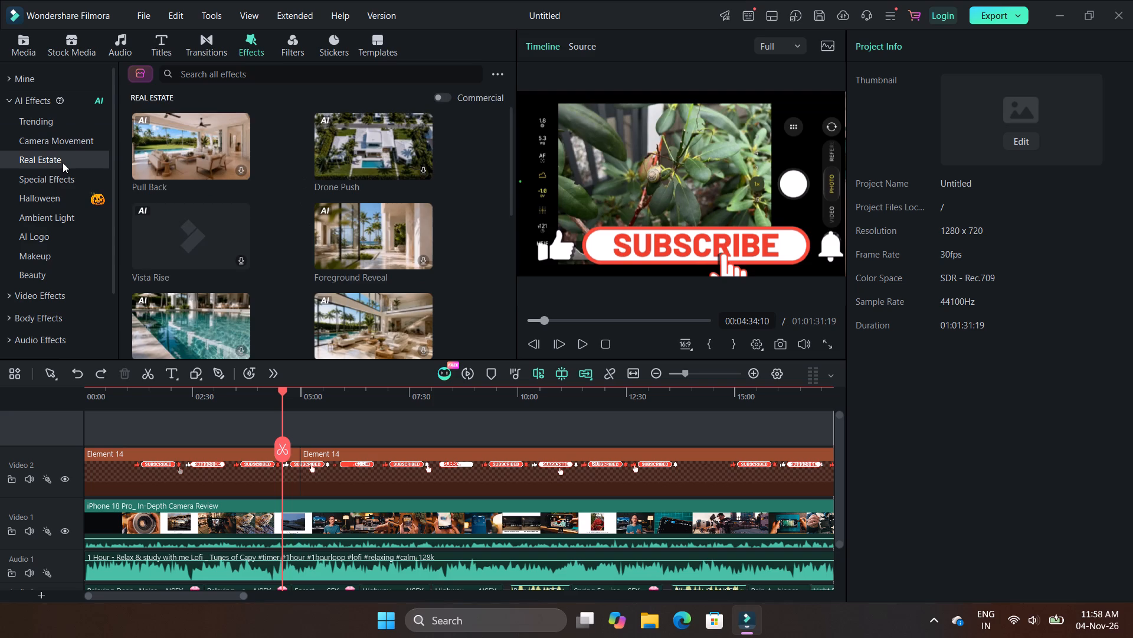
left_click(63, 174)
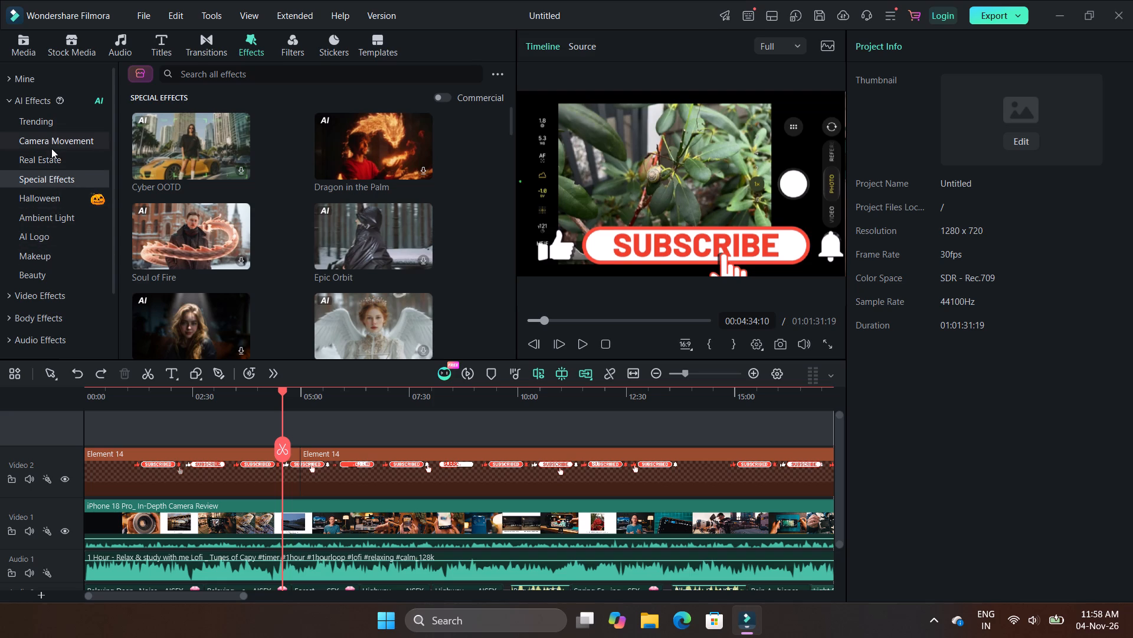
left_click(53, 116)
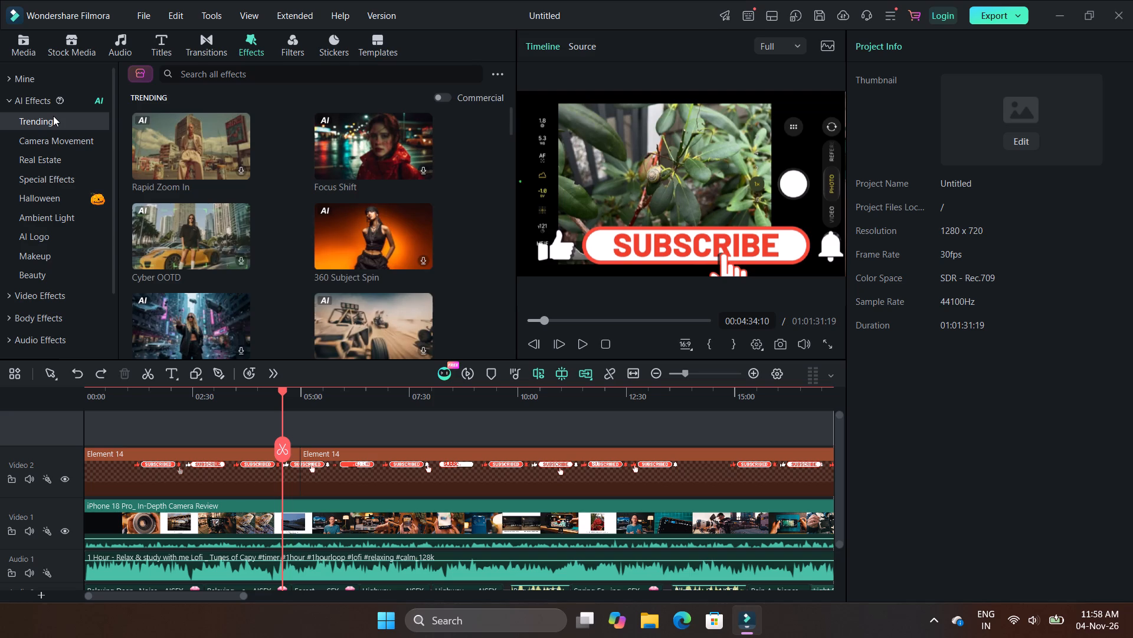
scroll(279, 288, "down", 2)
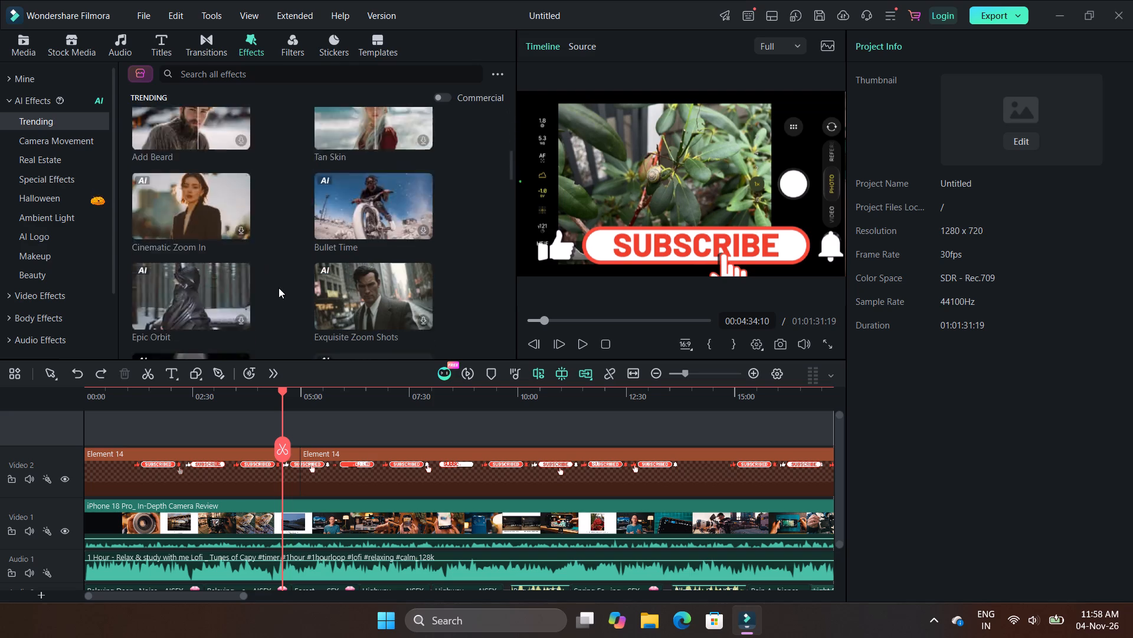
scroll(279, 288, "down", 1)
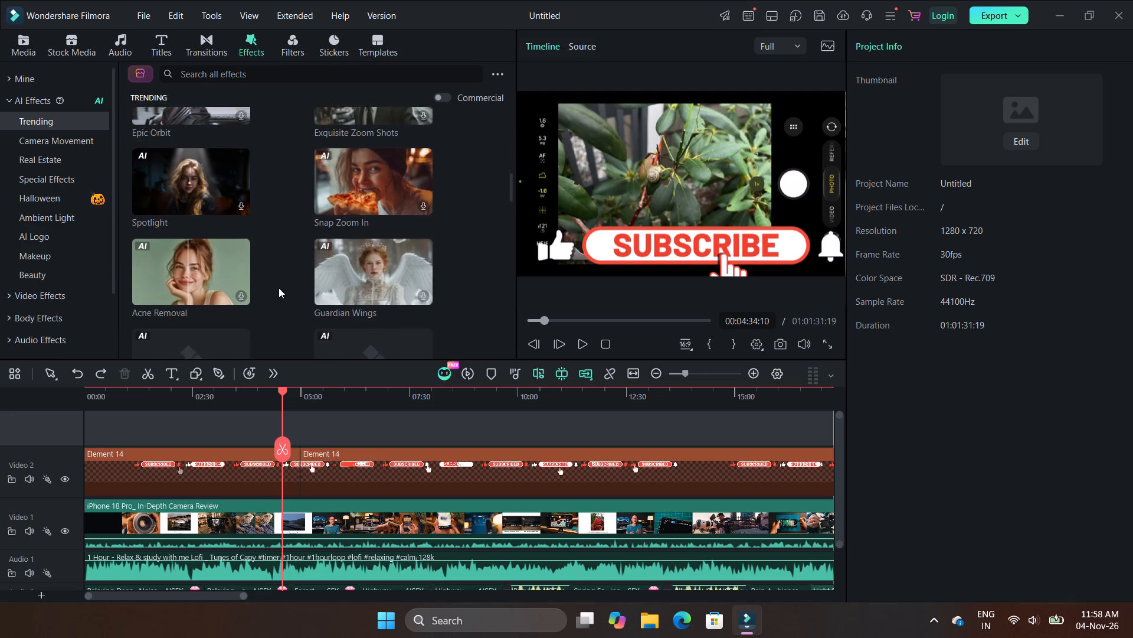
scroll(279, 288, "down", 1)
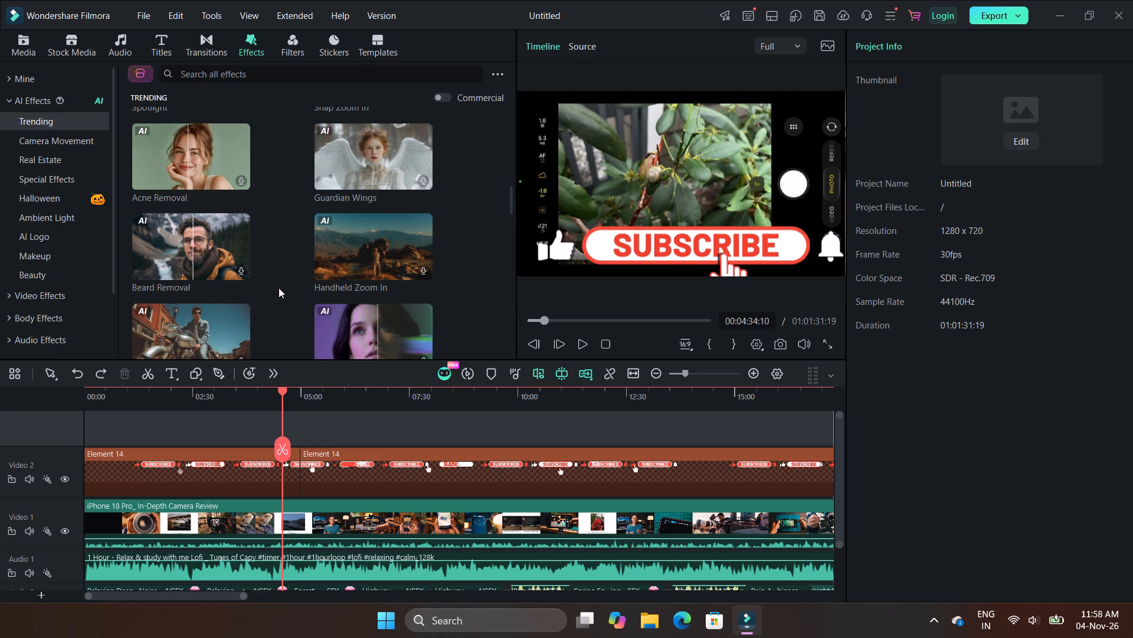
scroll(279, 288, "up", 2)
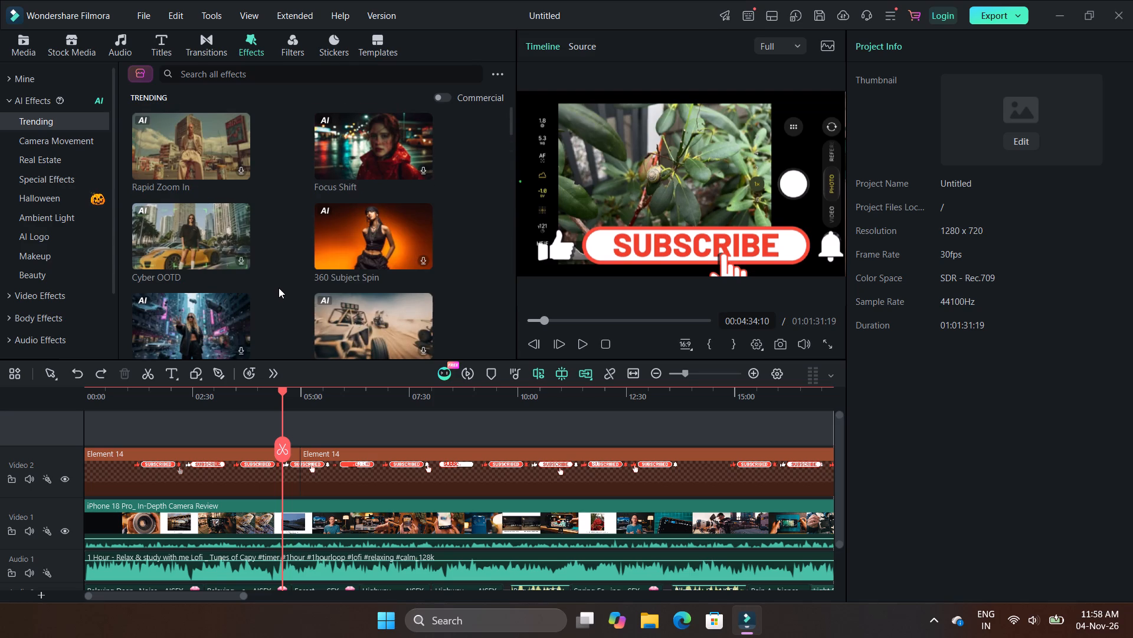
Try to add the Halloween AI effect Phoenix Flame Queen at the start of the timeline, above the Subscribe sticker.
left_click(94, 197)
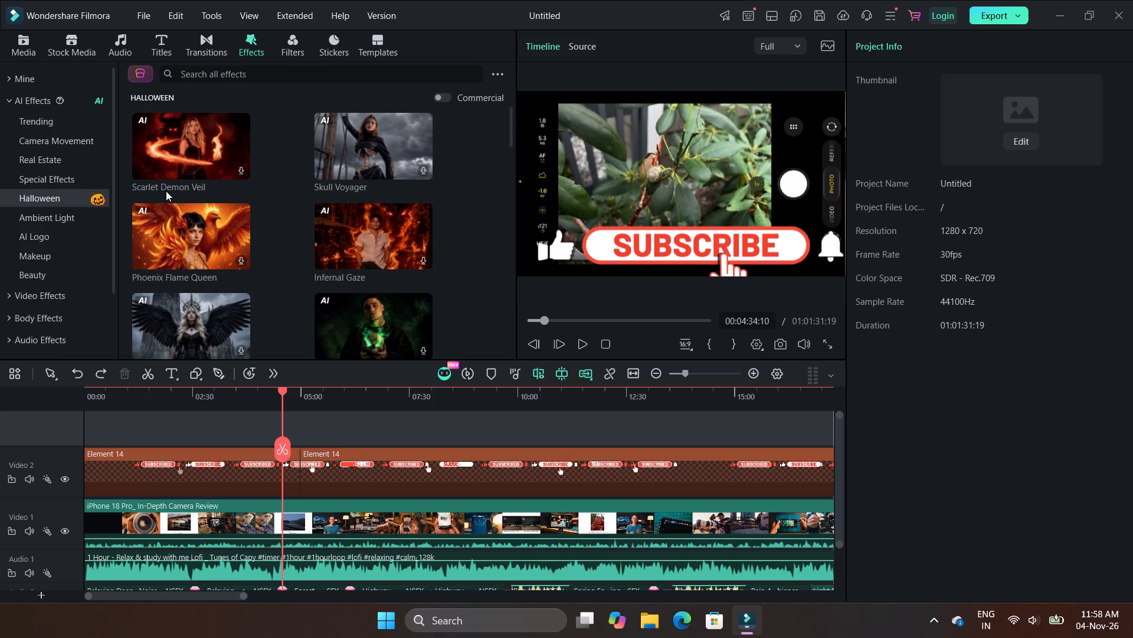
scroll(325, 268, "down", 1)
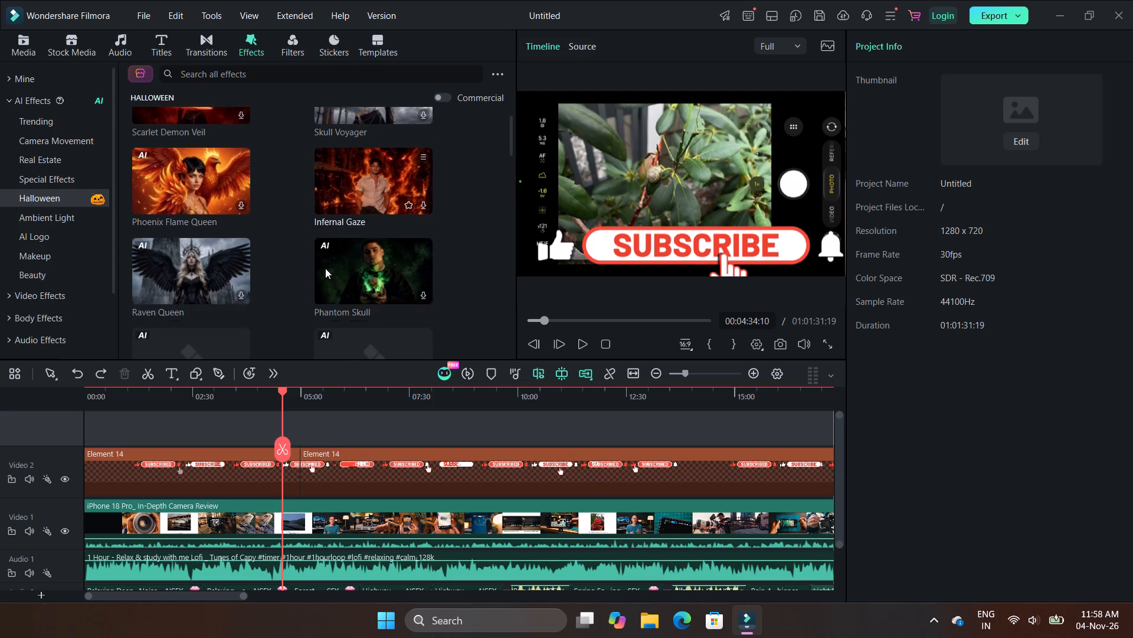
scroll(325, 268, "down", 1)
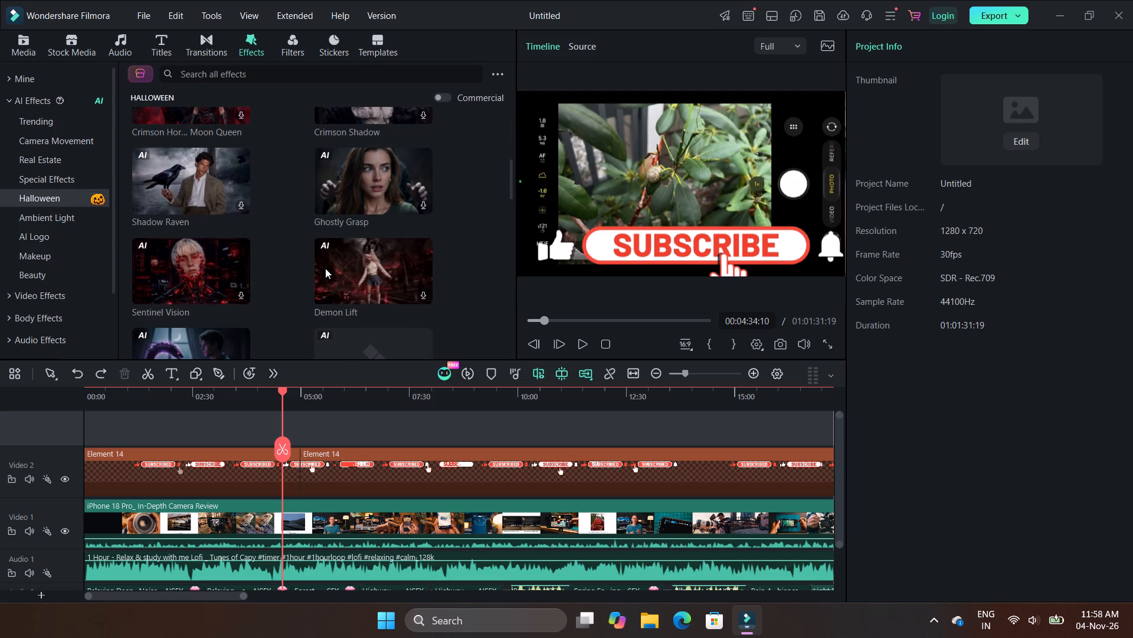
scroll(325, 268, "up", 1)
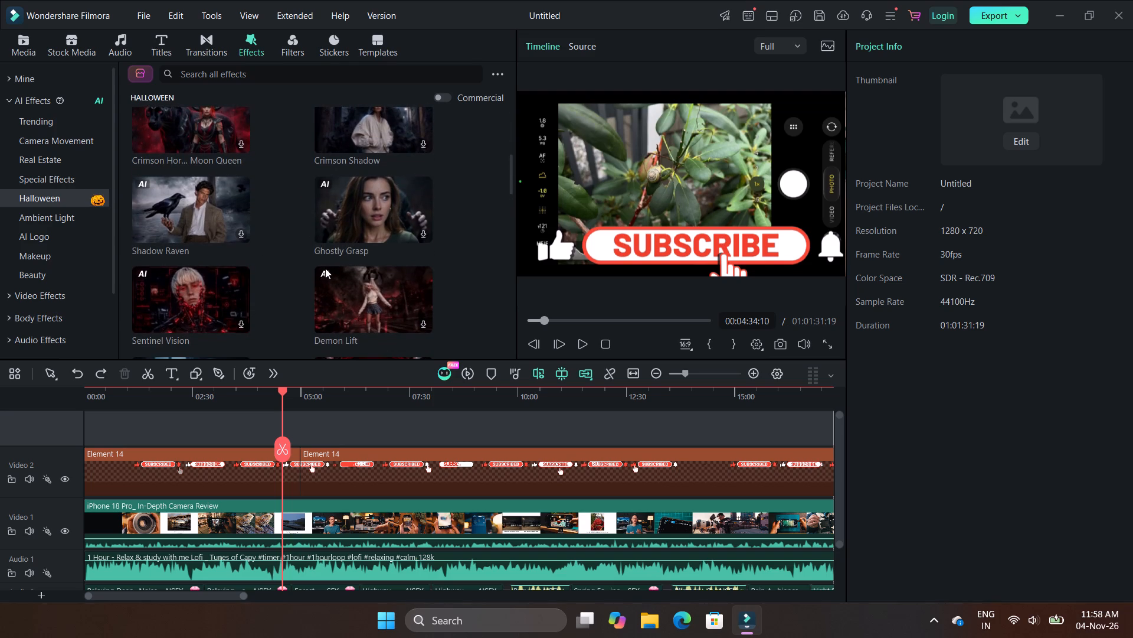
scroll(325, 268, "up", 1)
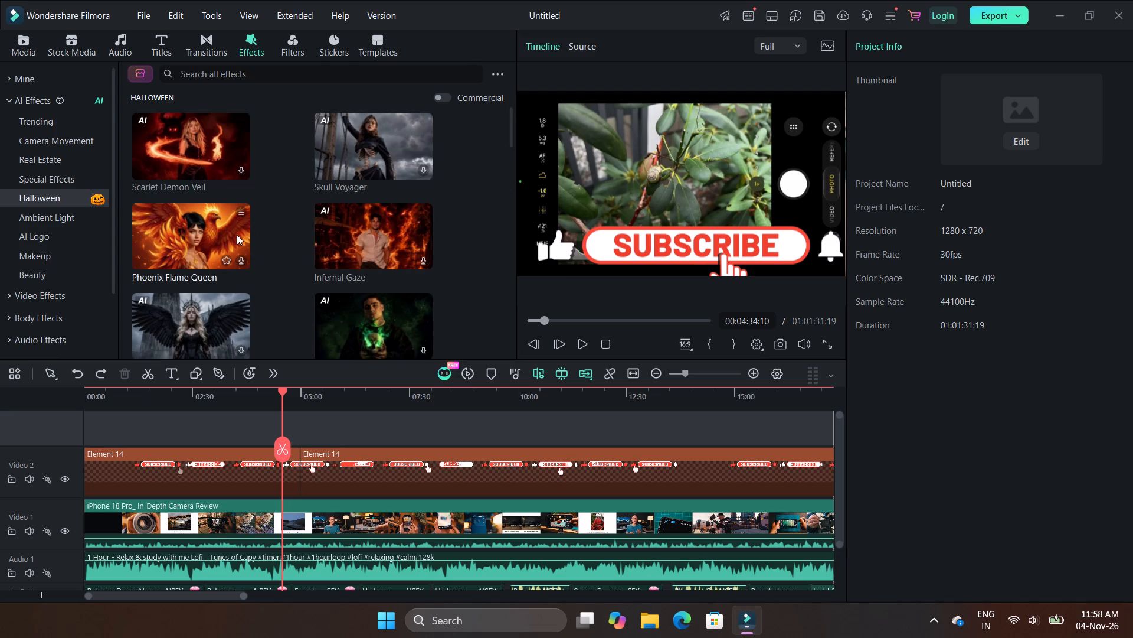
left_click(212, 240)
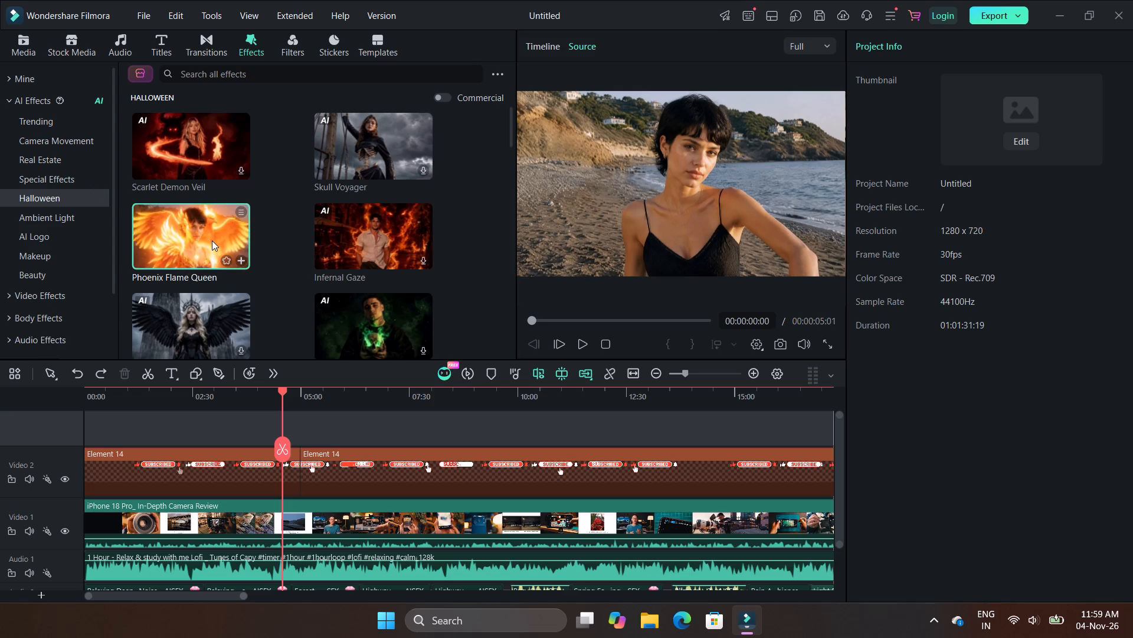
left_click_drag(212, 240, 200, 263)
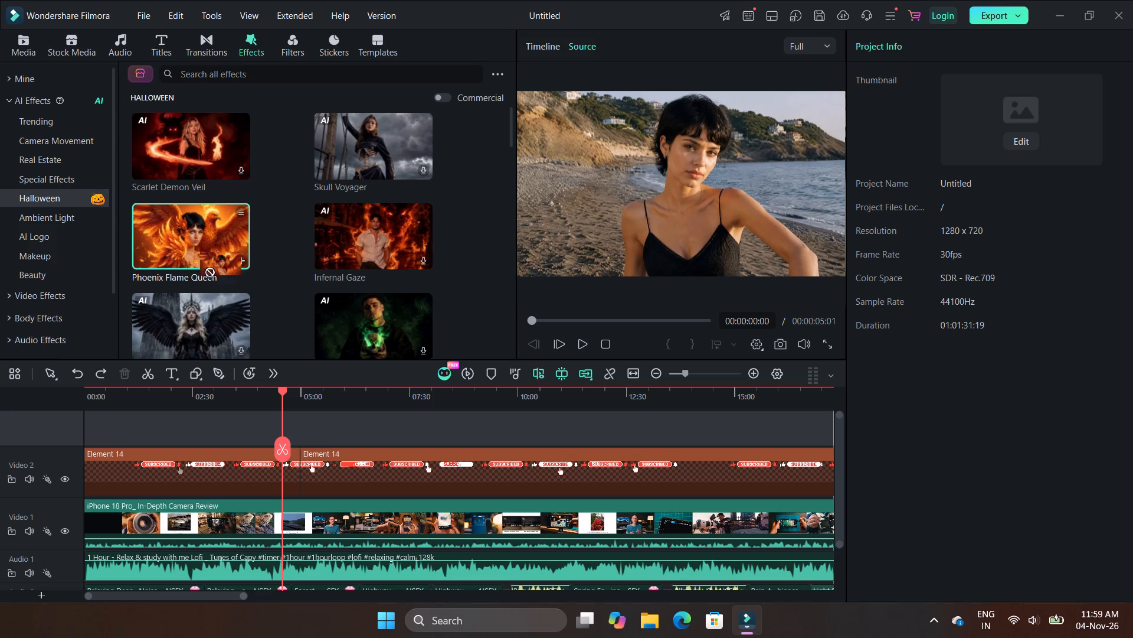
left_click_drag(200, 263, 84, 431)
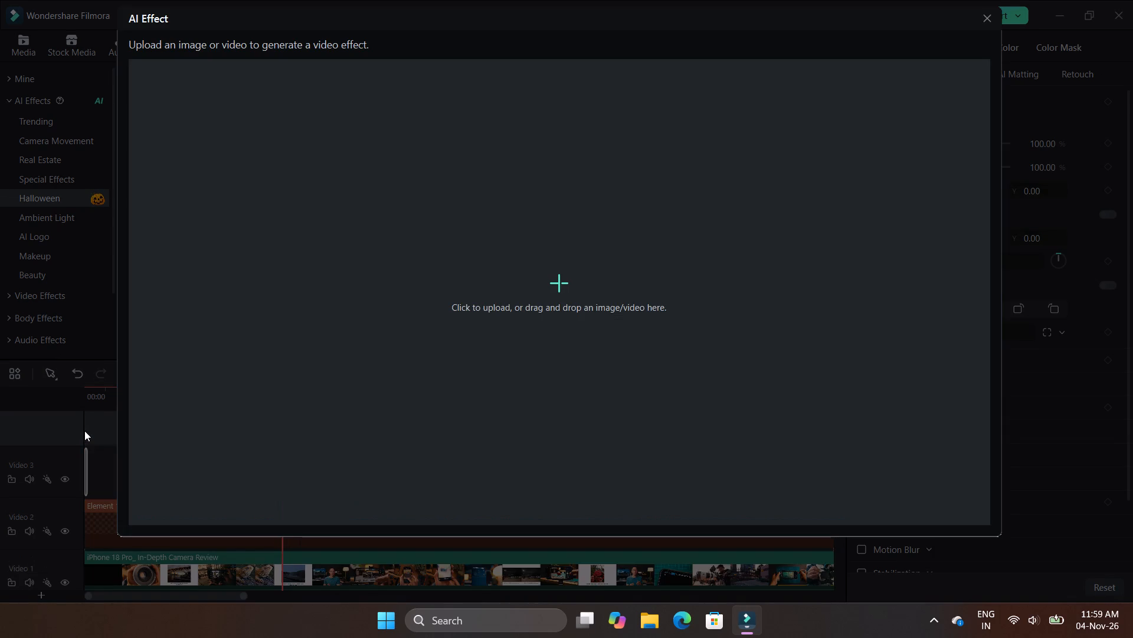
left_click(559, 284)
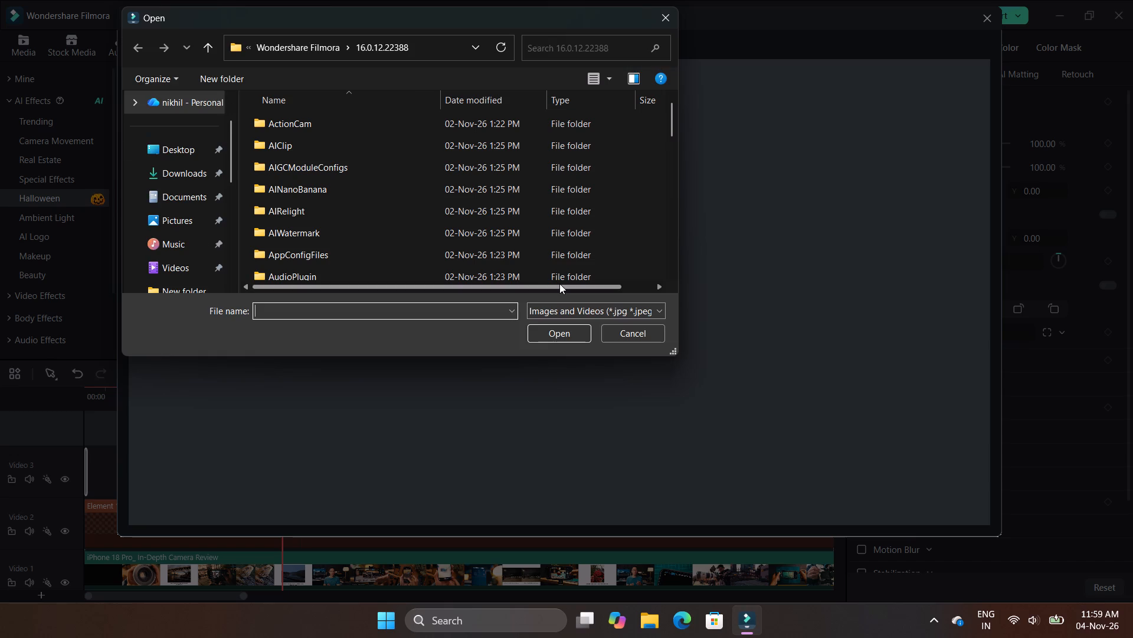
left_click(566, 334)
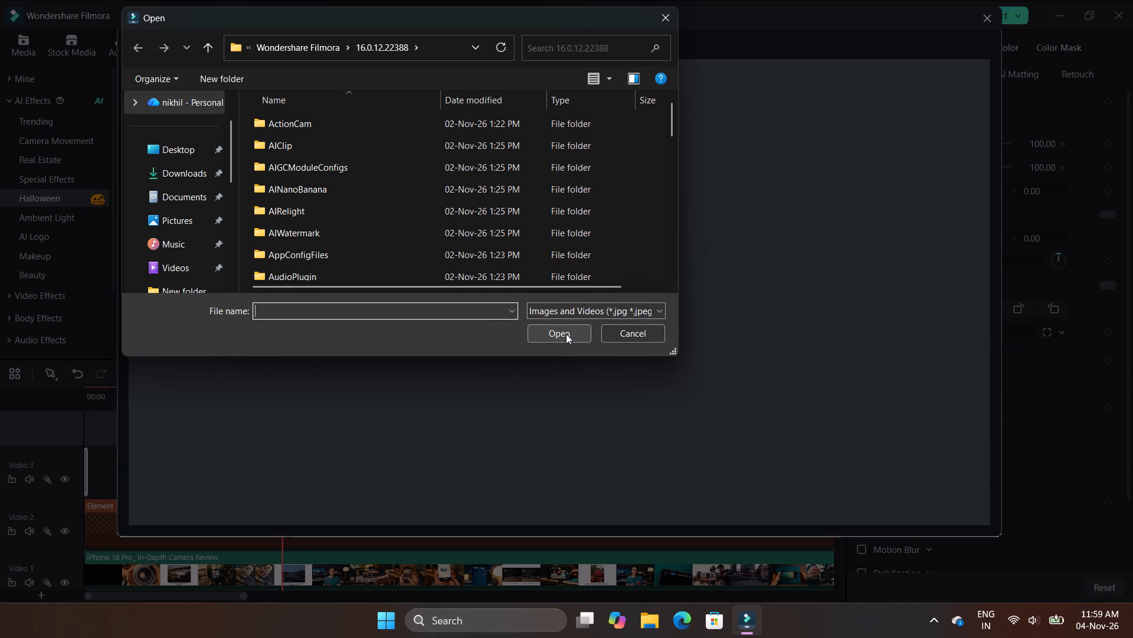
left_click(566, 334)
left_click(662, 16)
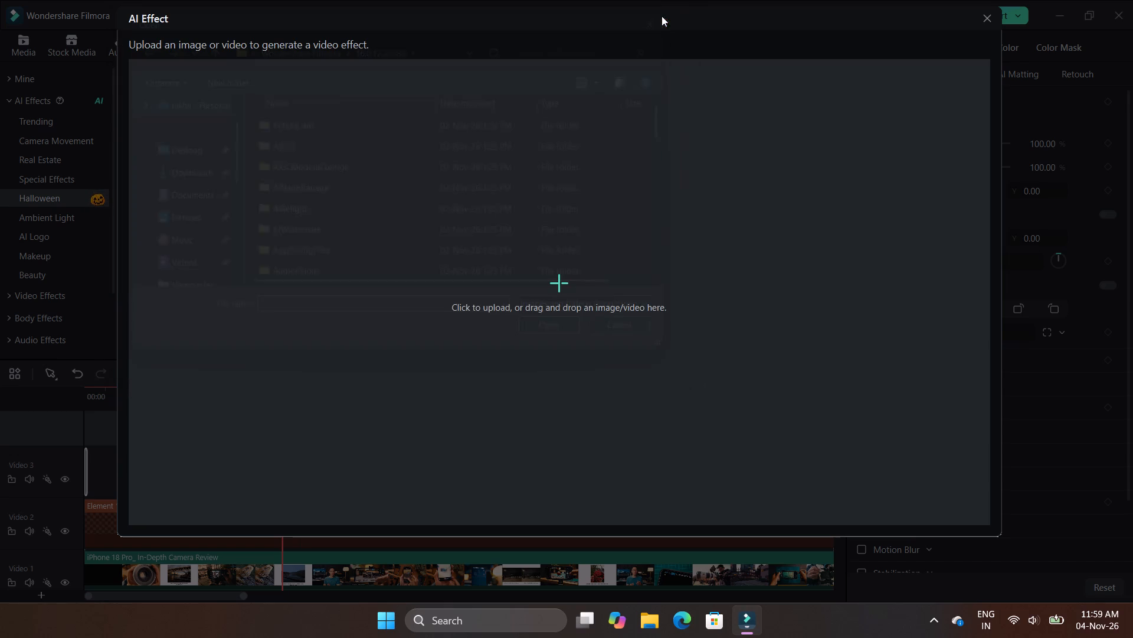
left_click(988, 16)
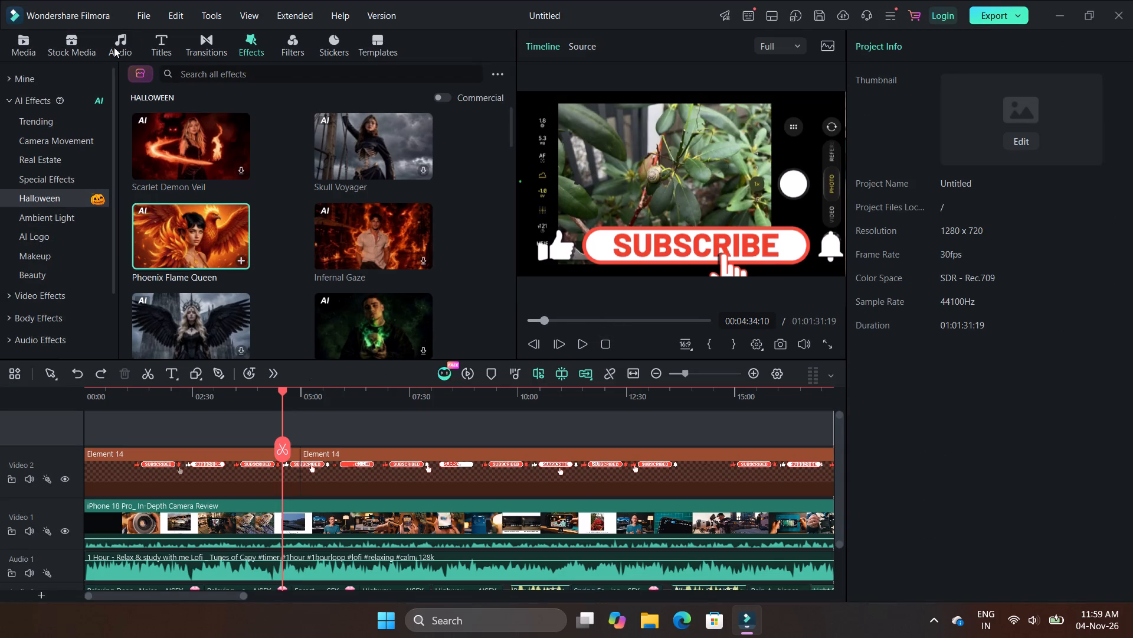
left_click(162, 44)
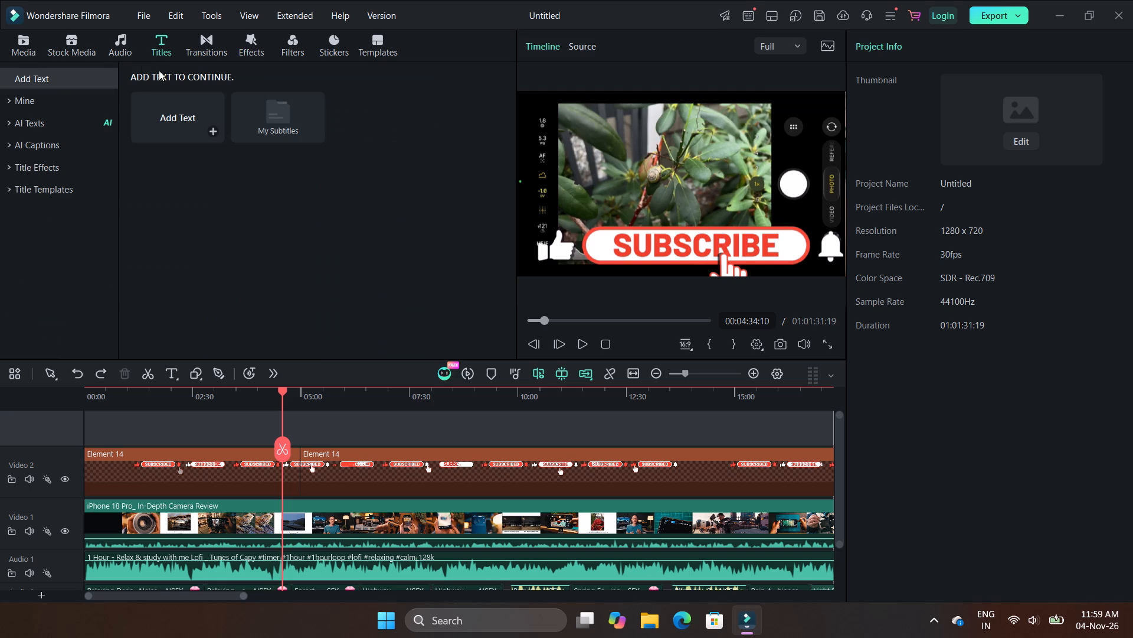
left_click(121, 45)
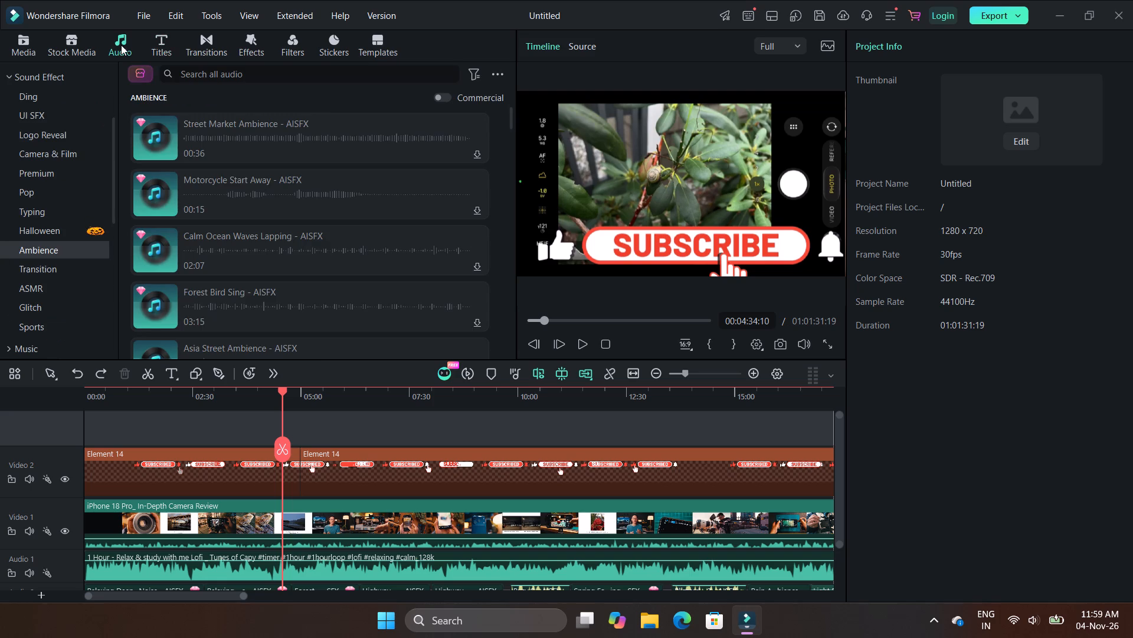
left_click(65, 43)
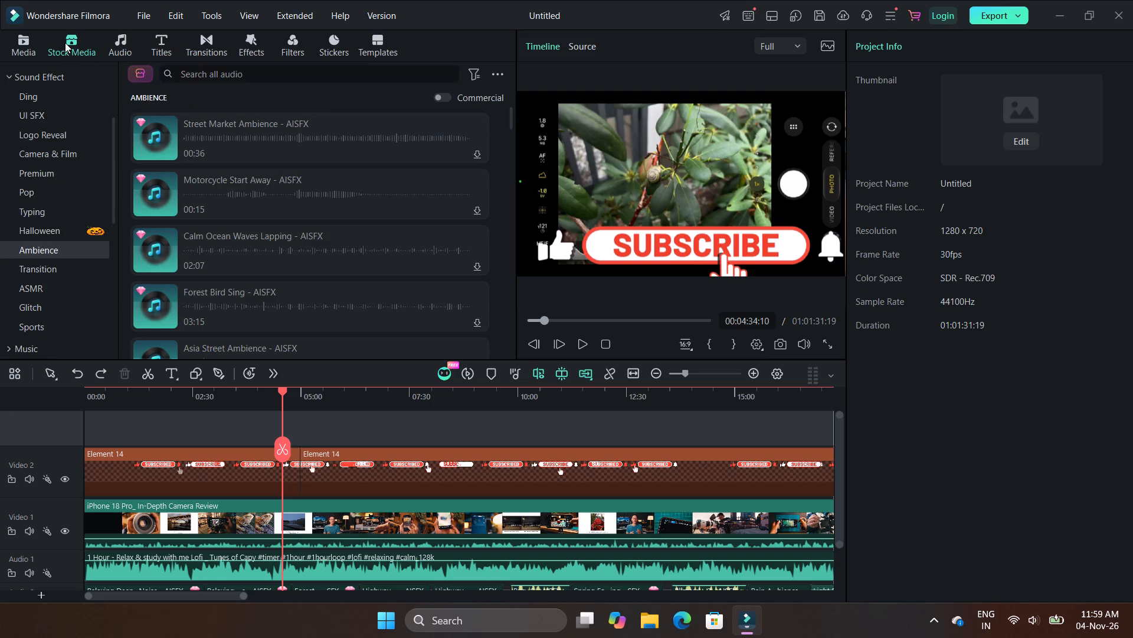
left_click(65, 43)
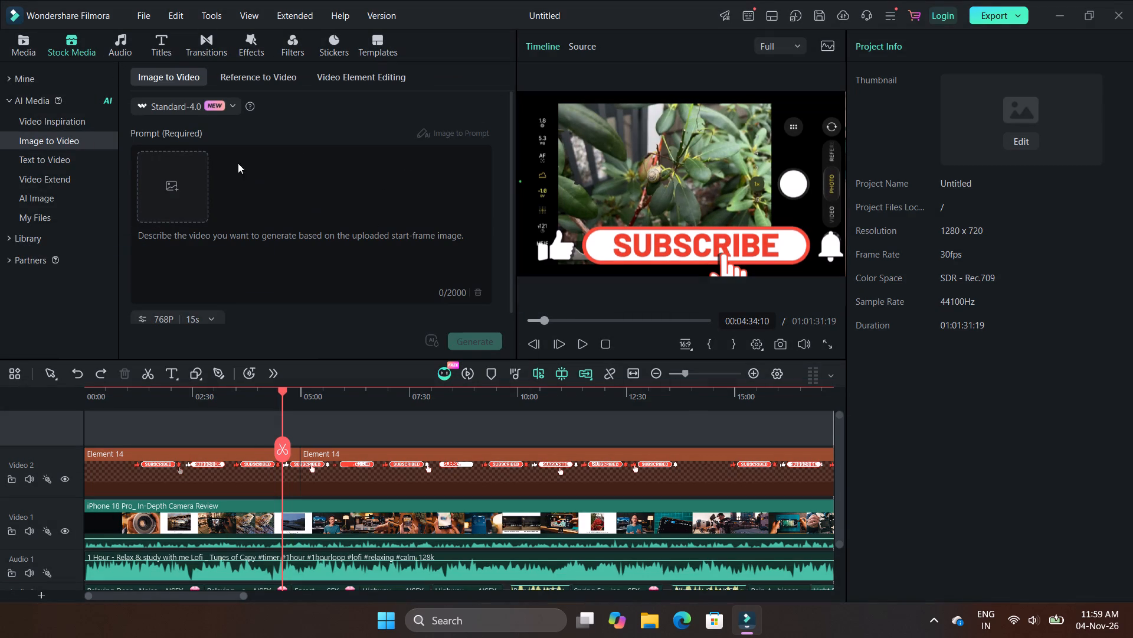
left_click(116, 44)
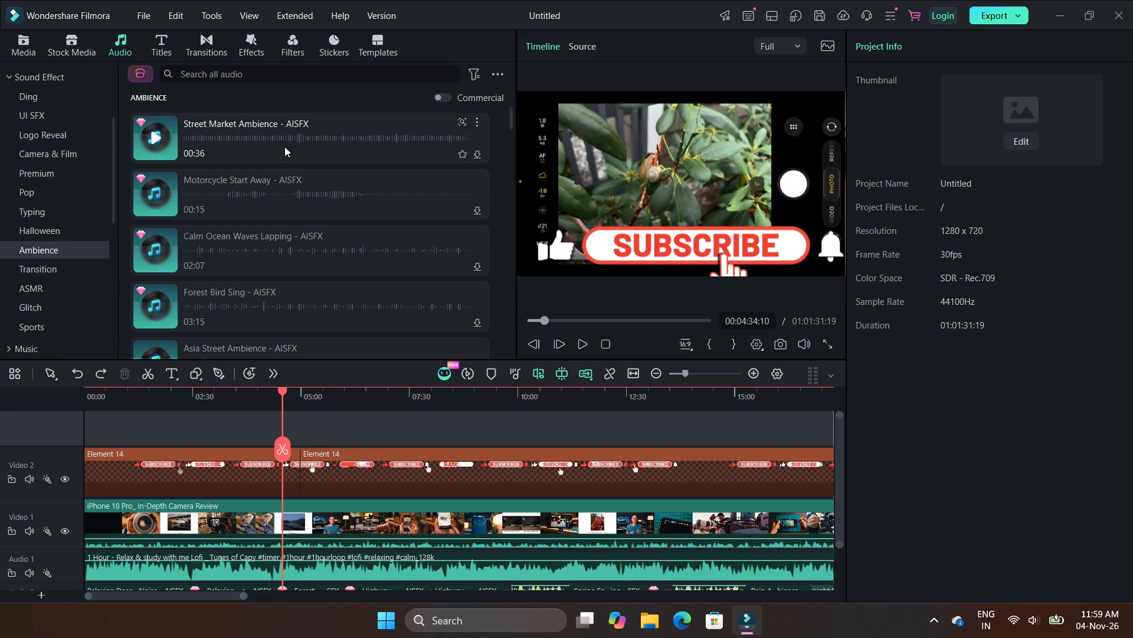
Play the edited video from the current playhead position to review the Subscribe sticker and audio.
left_click(585, 343)
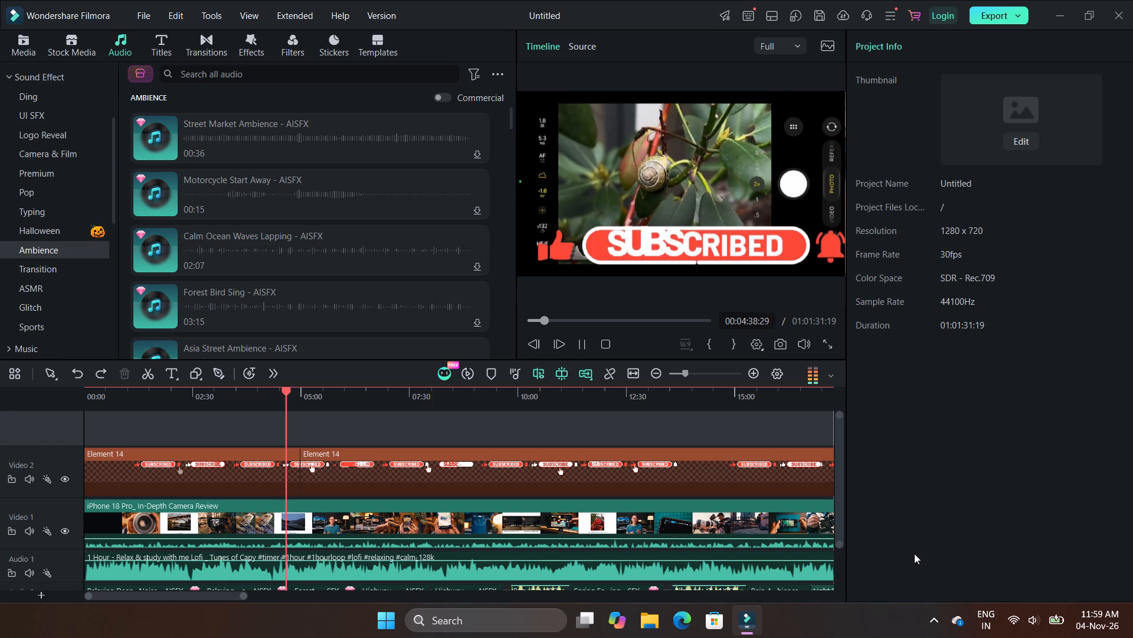
left_click(933, 617)
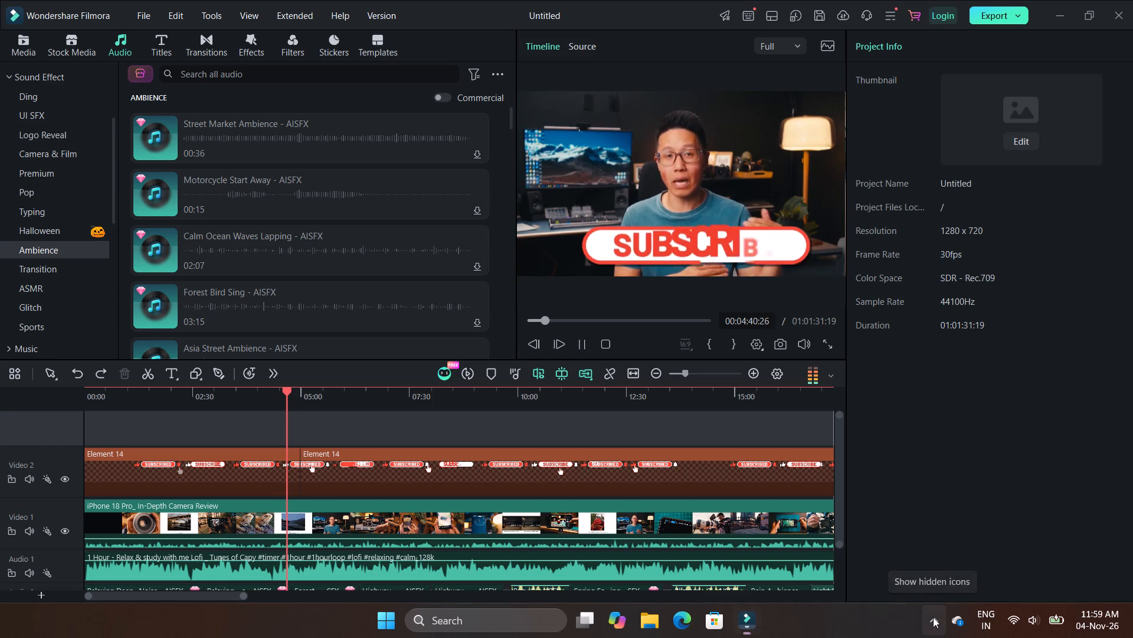
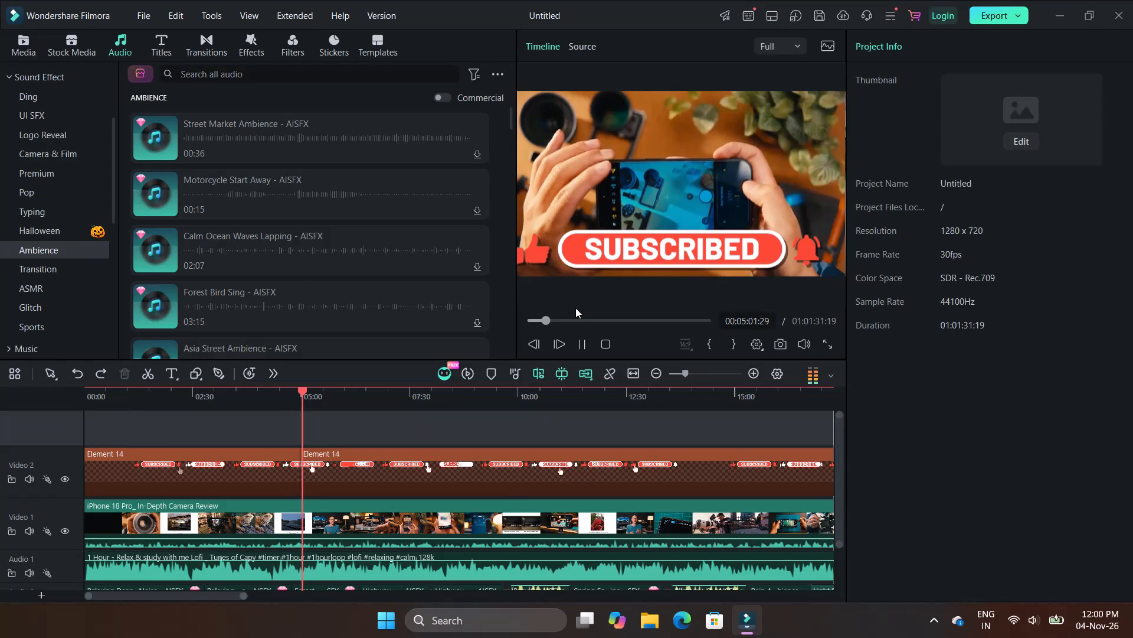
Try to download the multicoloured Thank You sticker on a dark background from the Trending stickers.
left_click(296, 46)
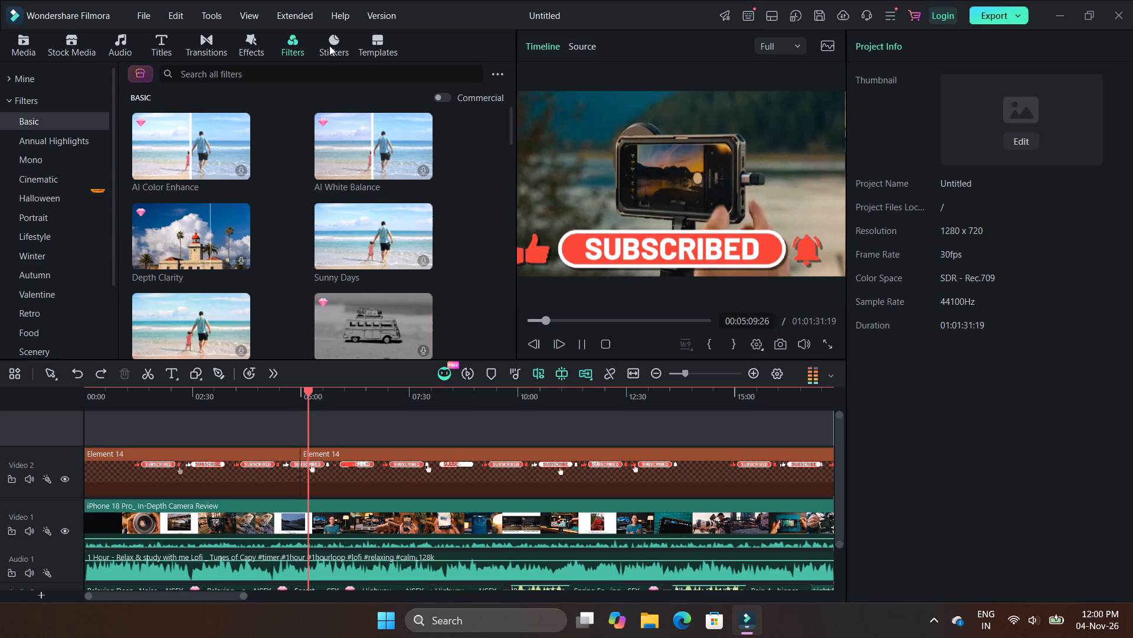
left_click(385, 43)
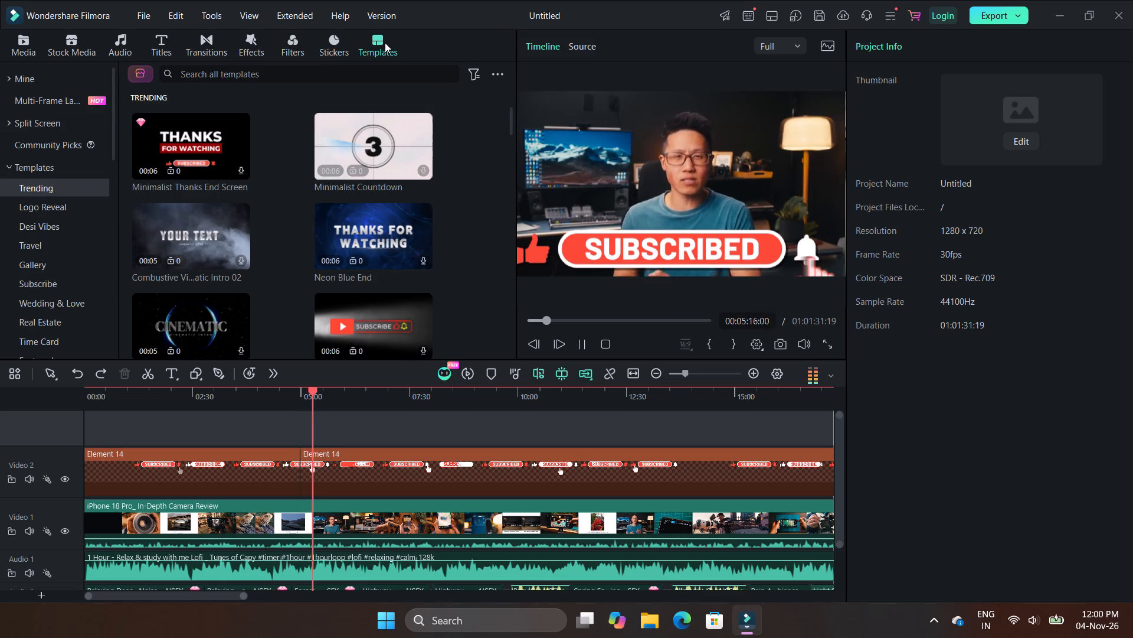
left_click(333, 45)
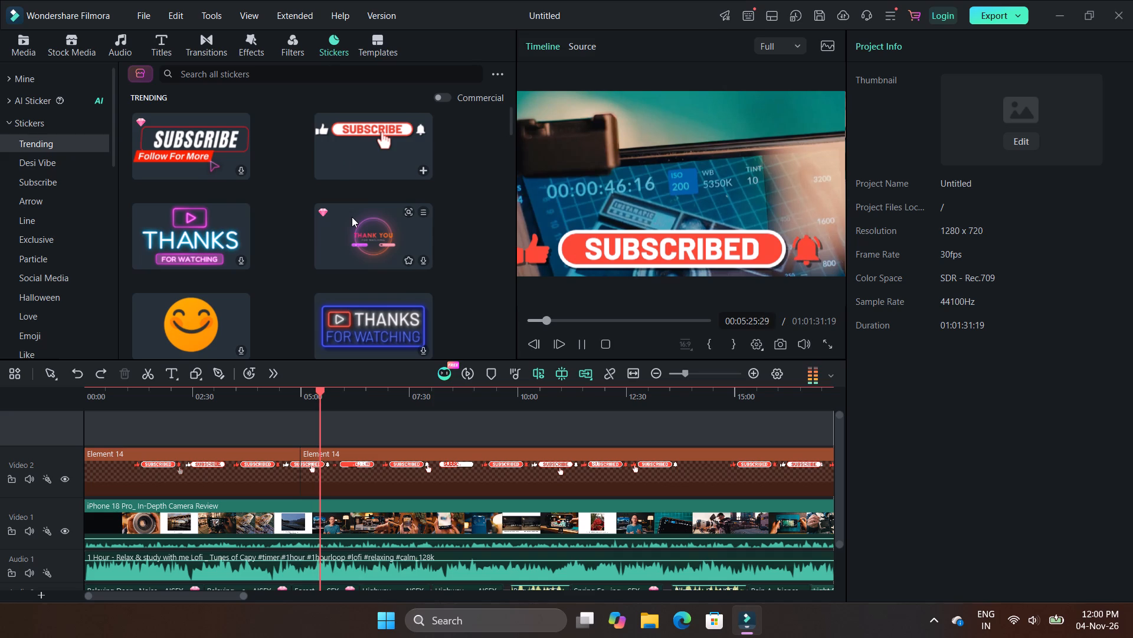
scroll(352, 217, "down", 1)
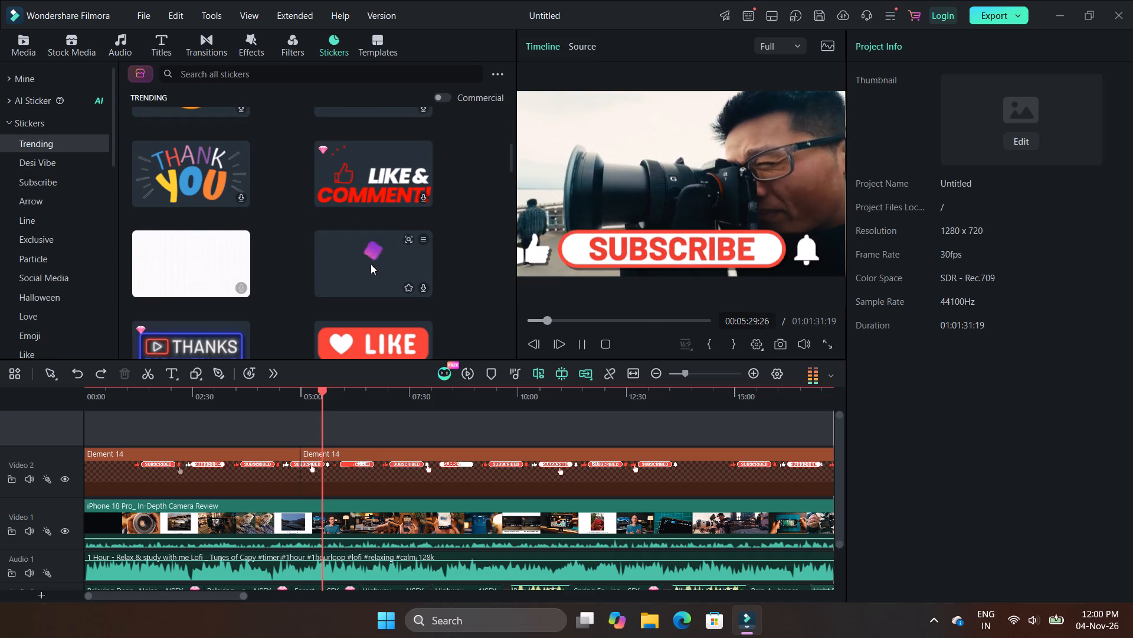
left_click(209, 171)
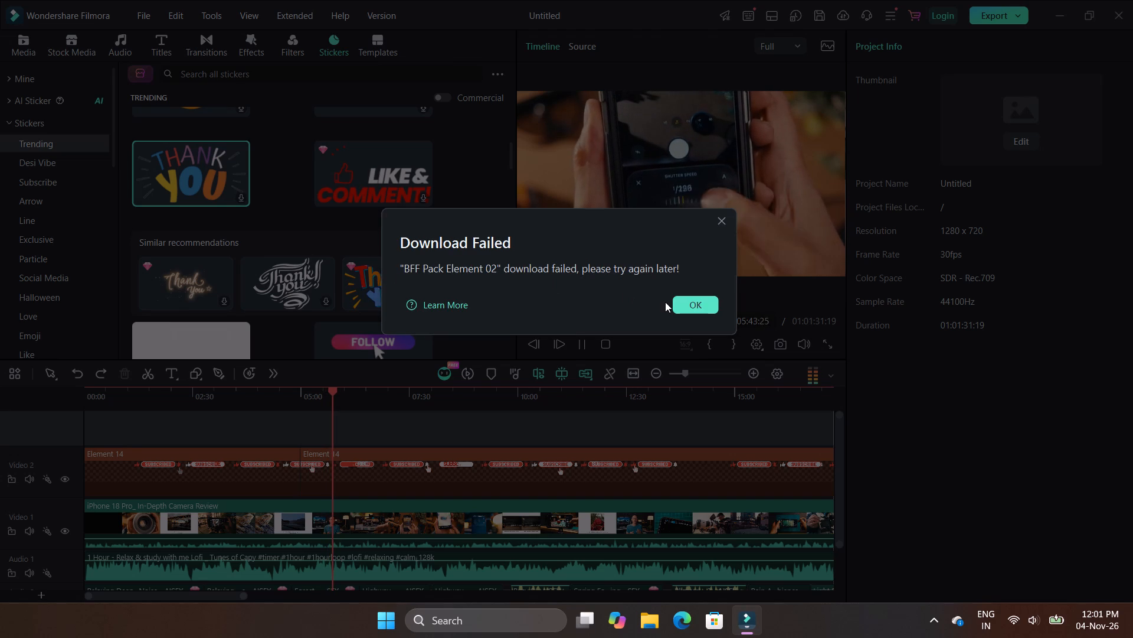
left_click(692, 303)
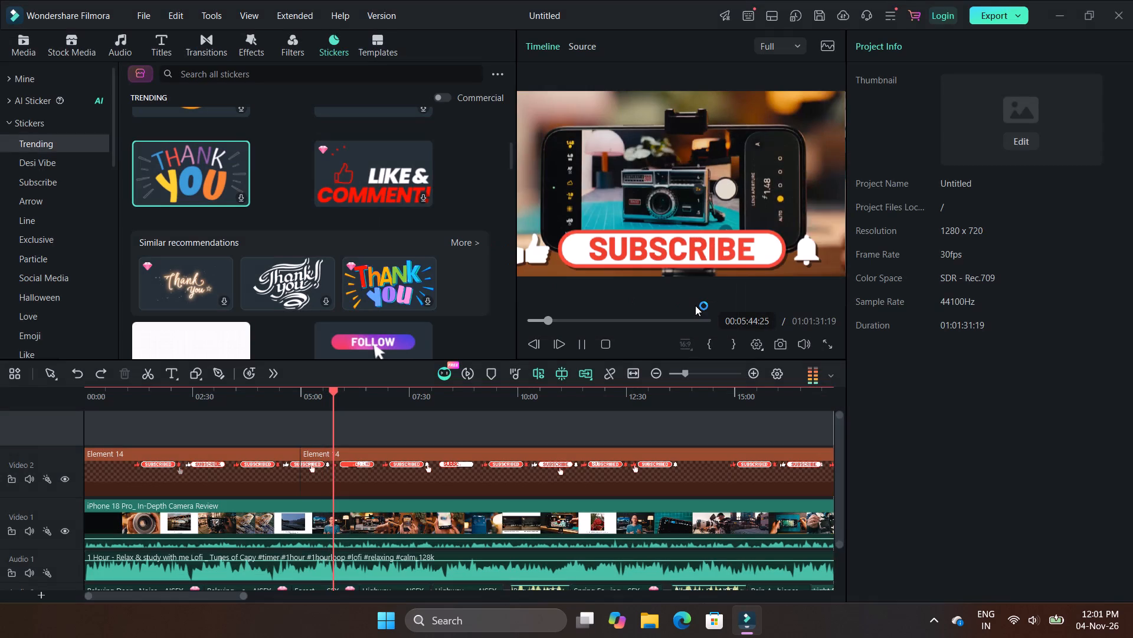
Add the colourful Thank You sticker from the similar recommendations at the start of the timeline, above the Subscribe sticker.
left_click(397, 278)
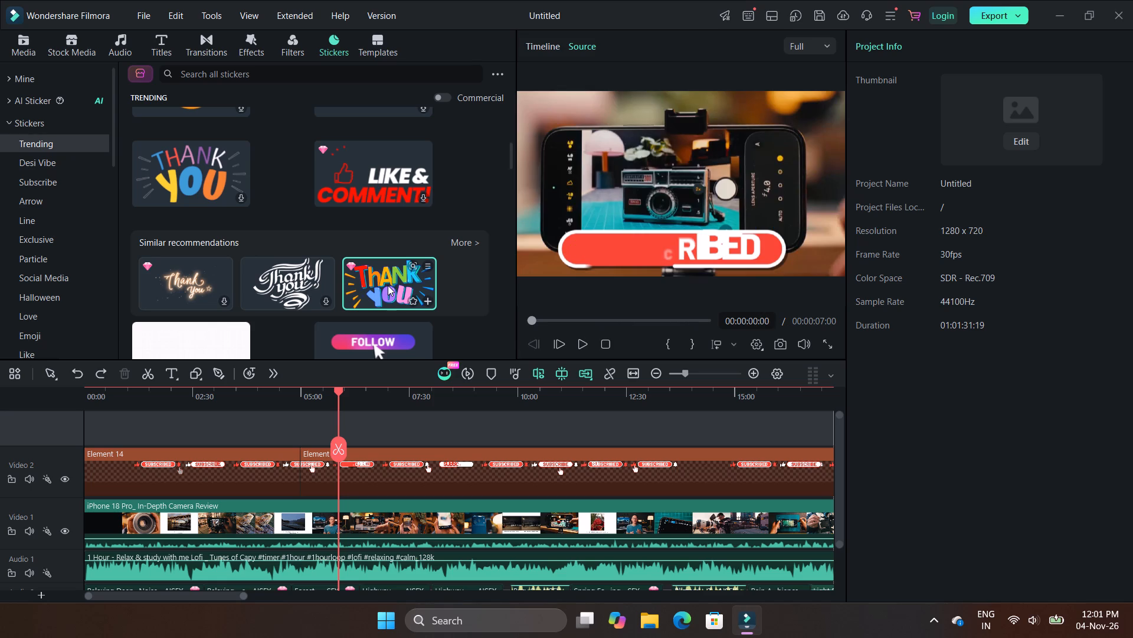
left_click_drag(388, 285, 117, 424)
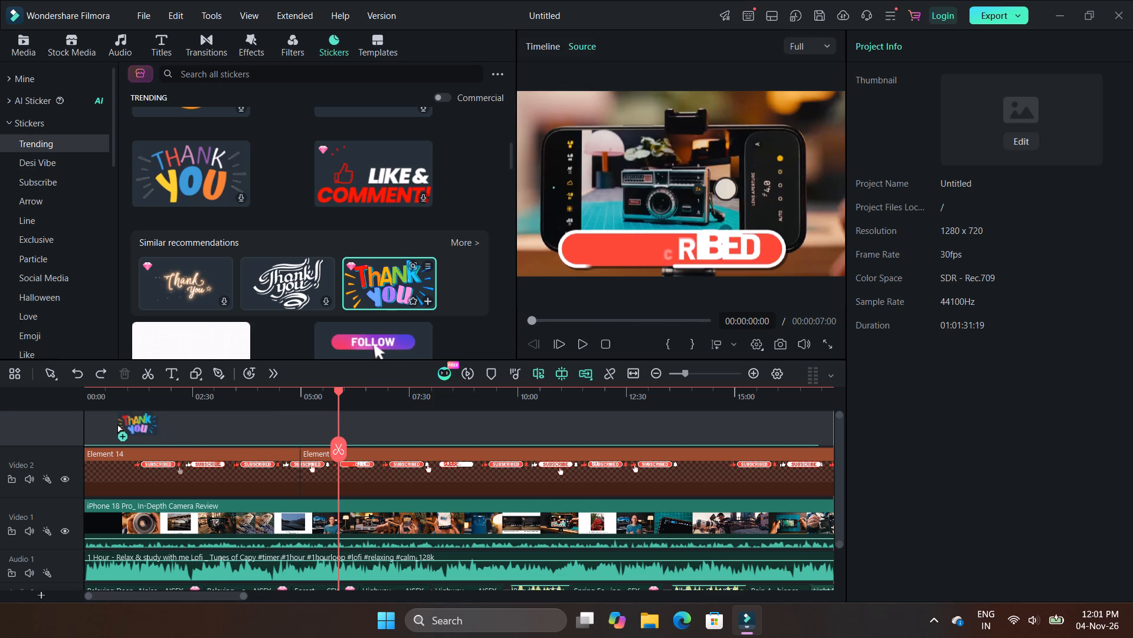
left_click_drag(117, 424, 83, 424)
left_click_drag(83, 424, 87, 427)
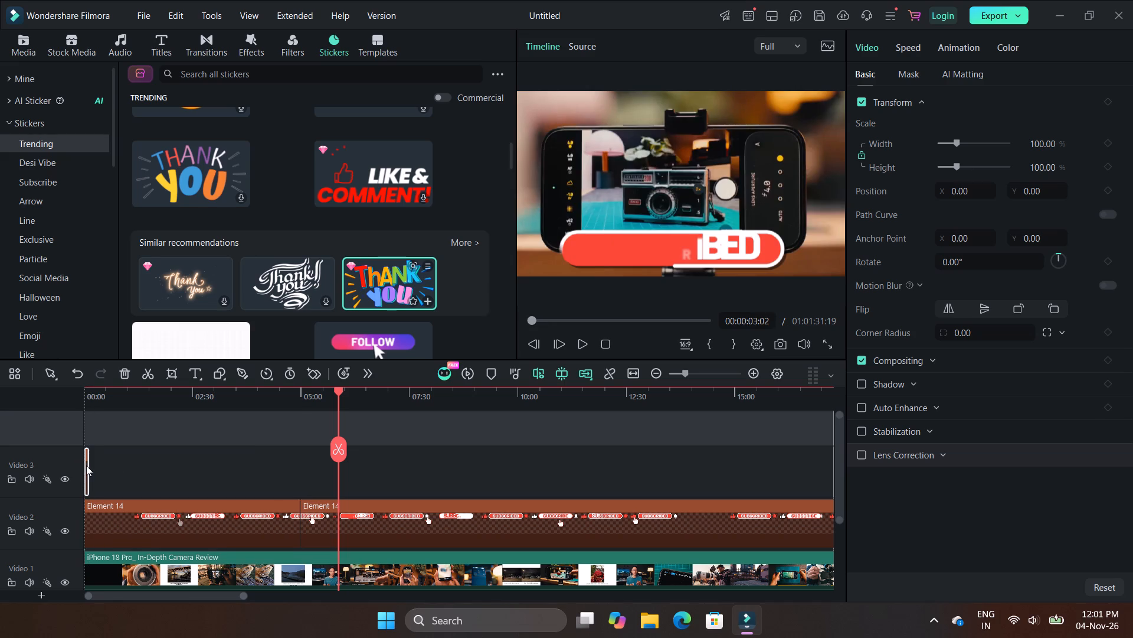
Try to stretch the Thank You sticker at the start of the timeline so it covers more of the video.
left_click_drag(85, 465, 103, 467)
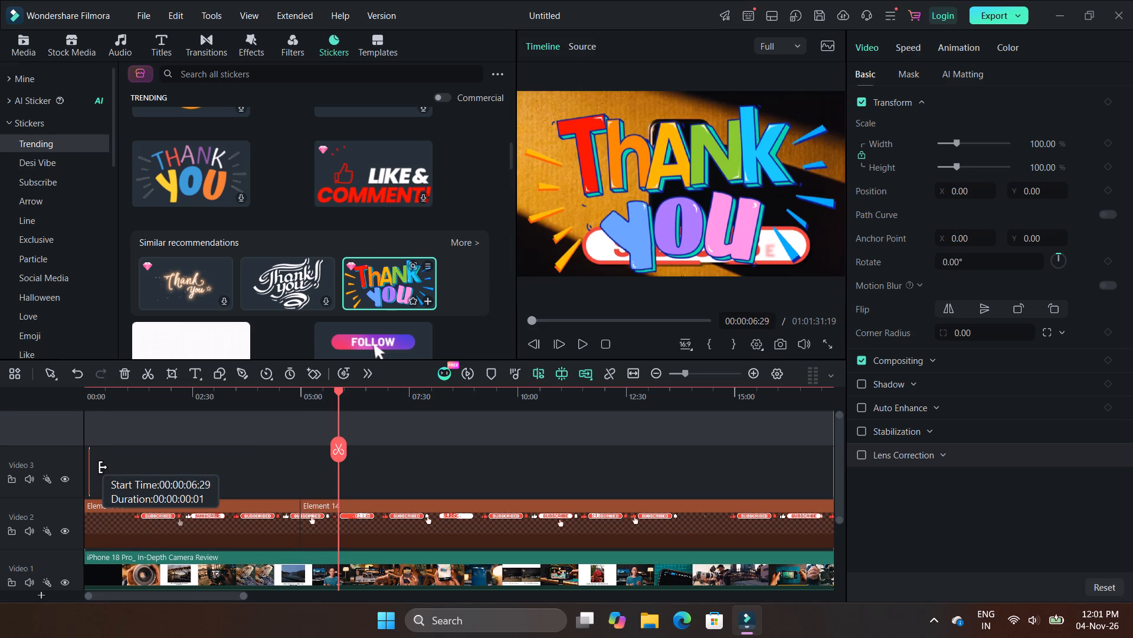
left_click_drag(103, 467, 133, 471)
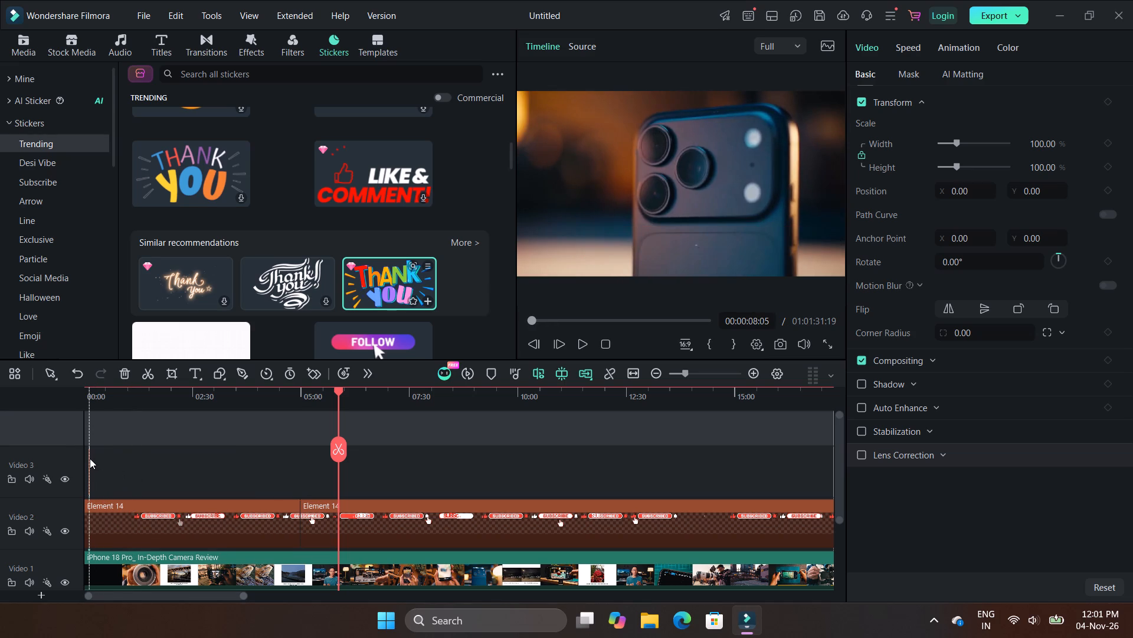
left_click_drag(90, 458, 126, 458)
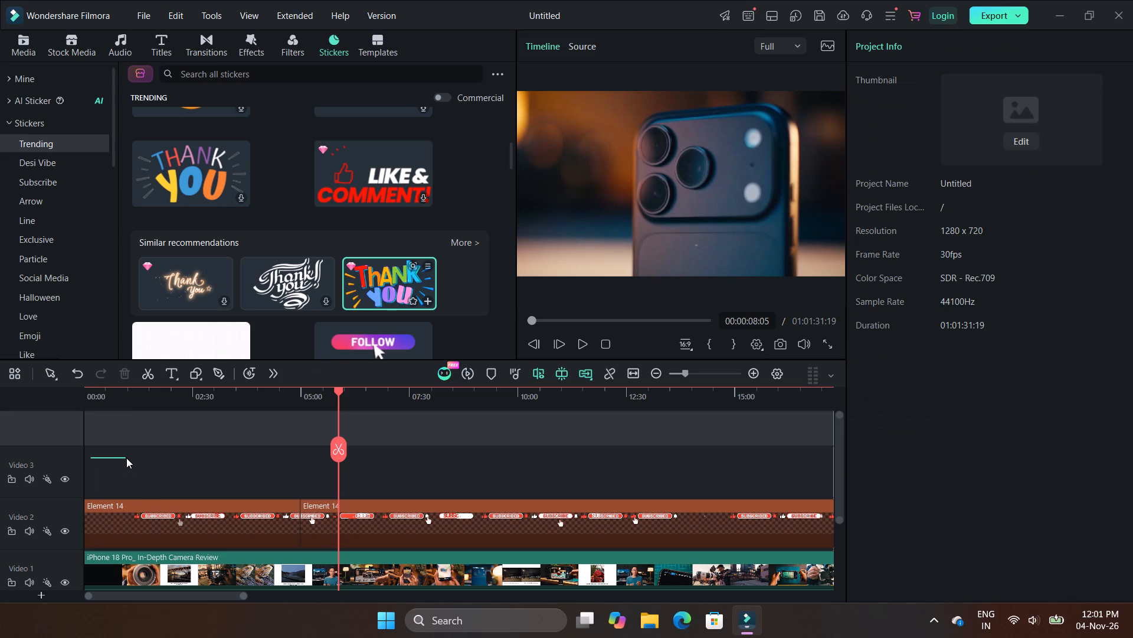
left_click_drag(126, 458, 260, 499)
left_click(91, 460)
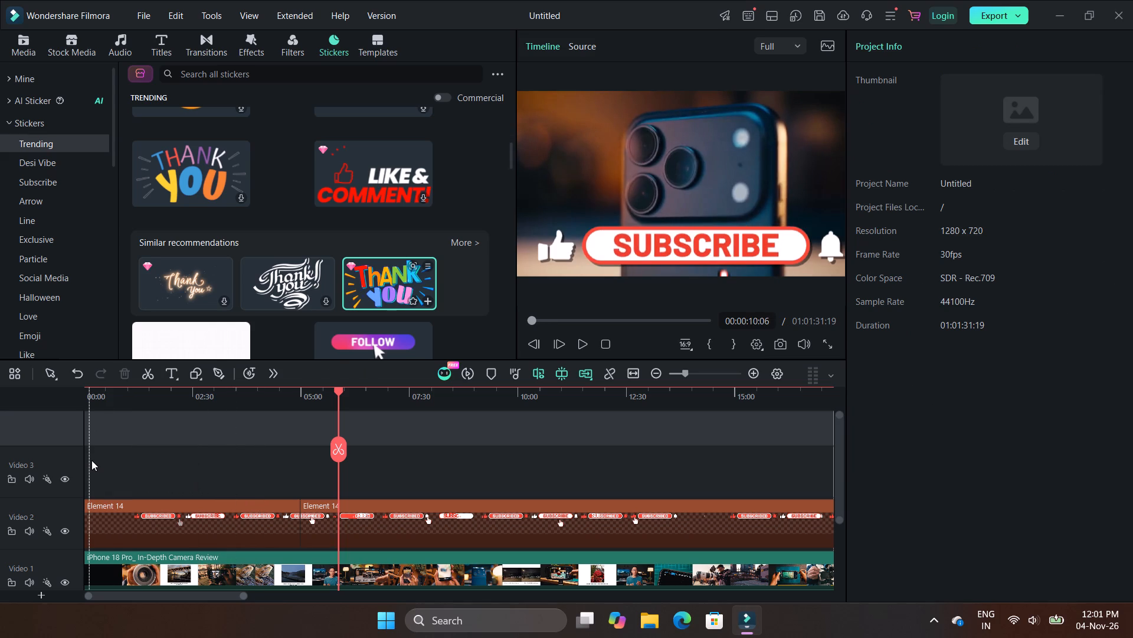
left_click(91, 460)
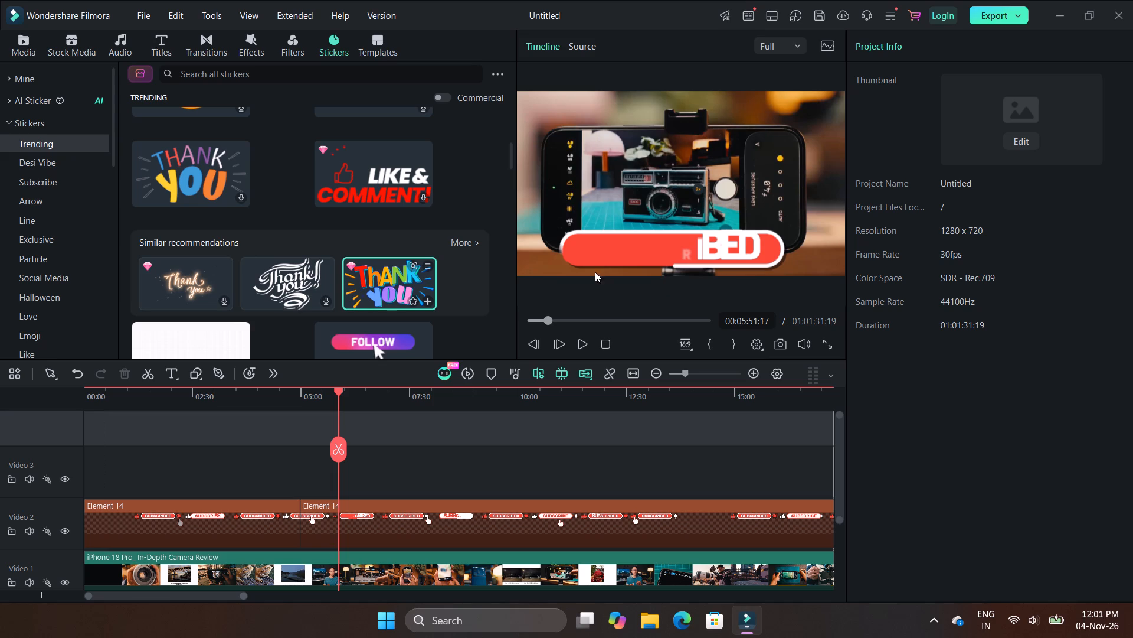
Play the edited video from the start and again from about 7:30 to review the Subscribe sticker and audio tracks.
left_click(535, 317)
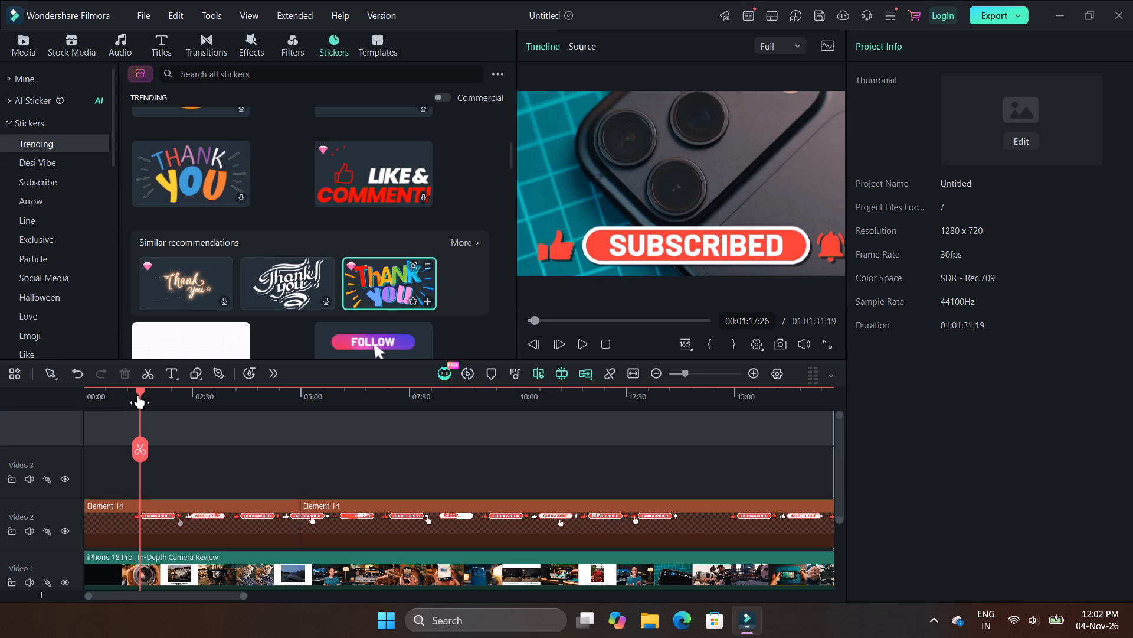
left_click_drag(139, 392, 117, 390)
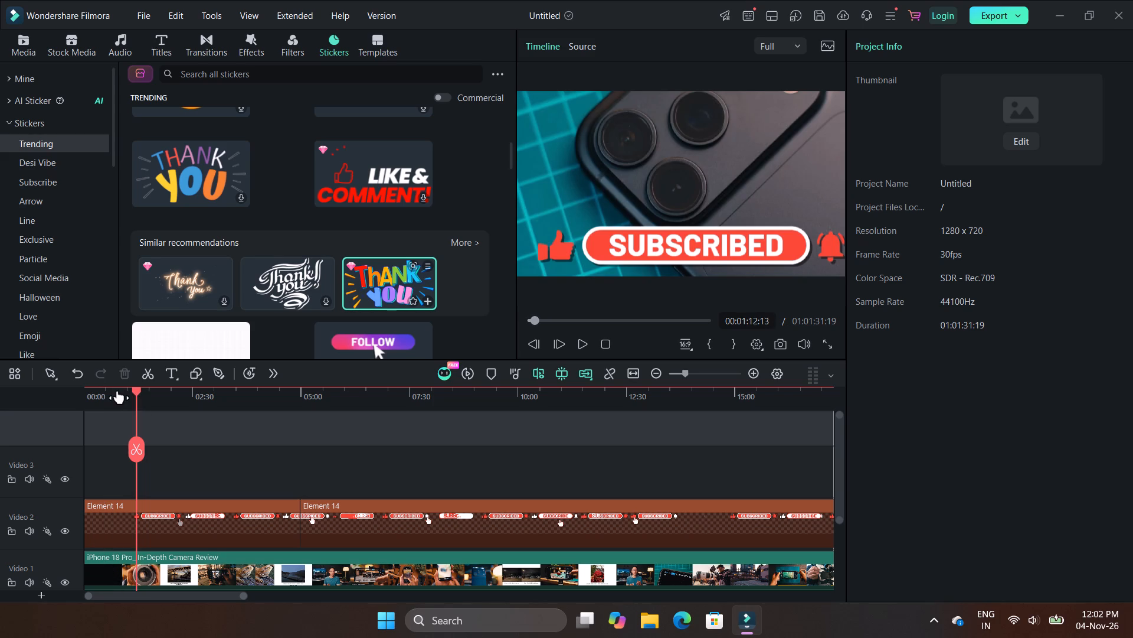
left_click_drag(117, 390, 62, 395)
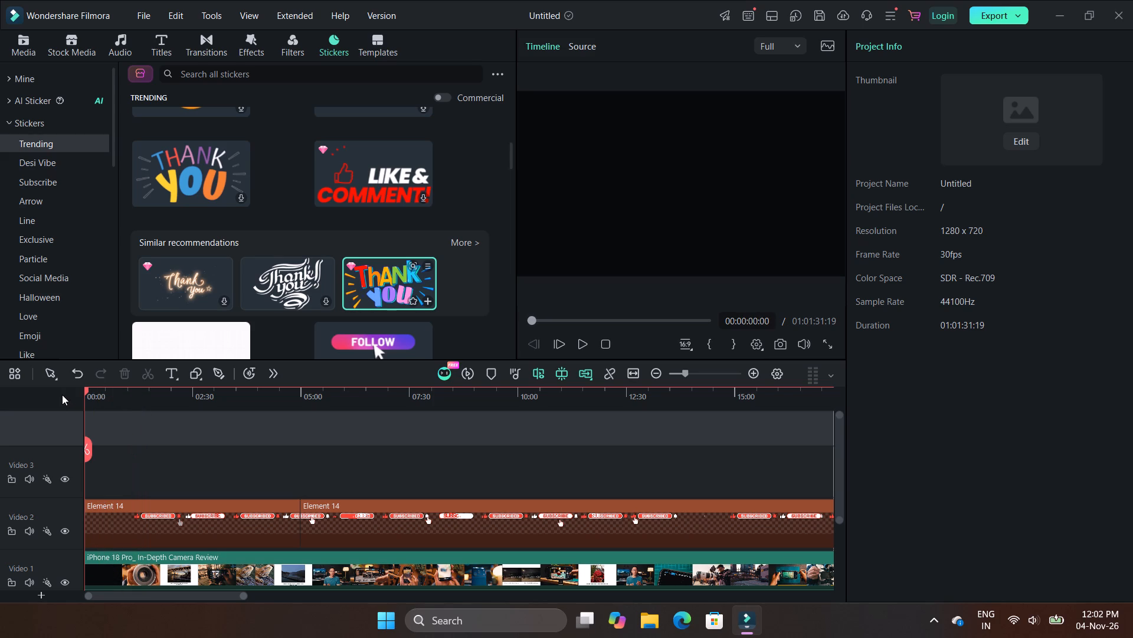
left_click(583, 343)
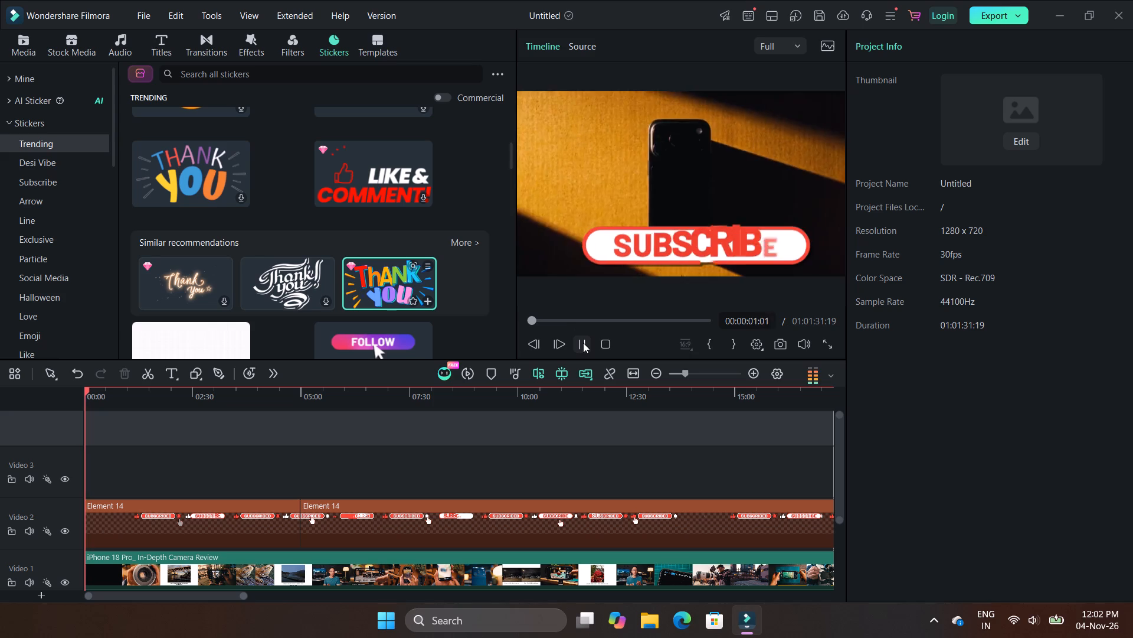
left_click(553, 318)
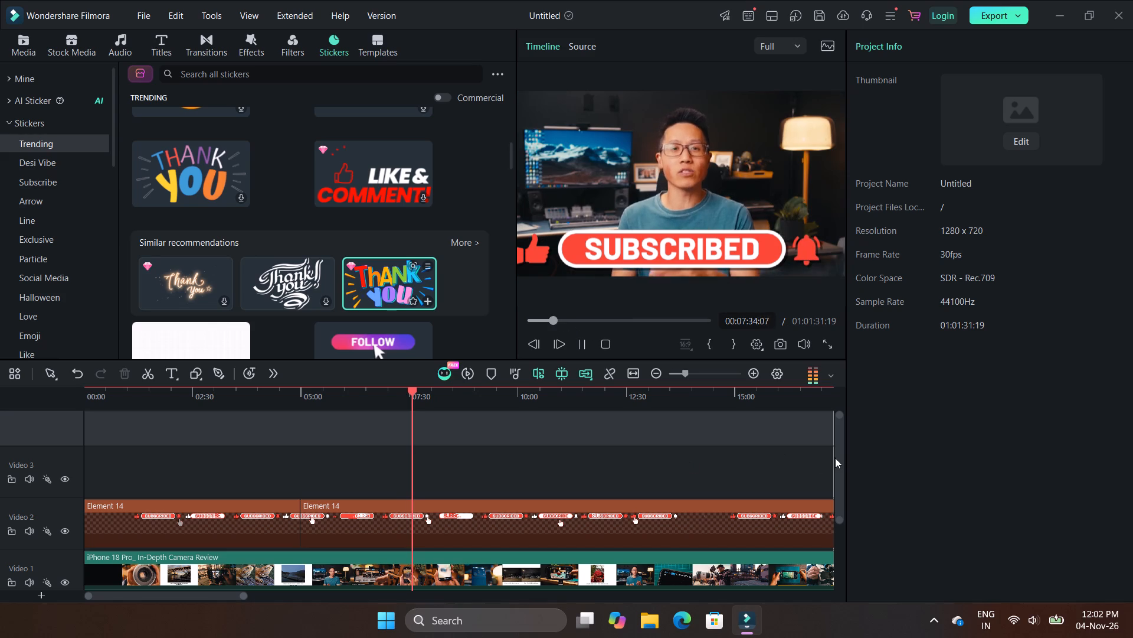
left_click(836, 443)
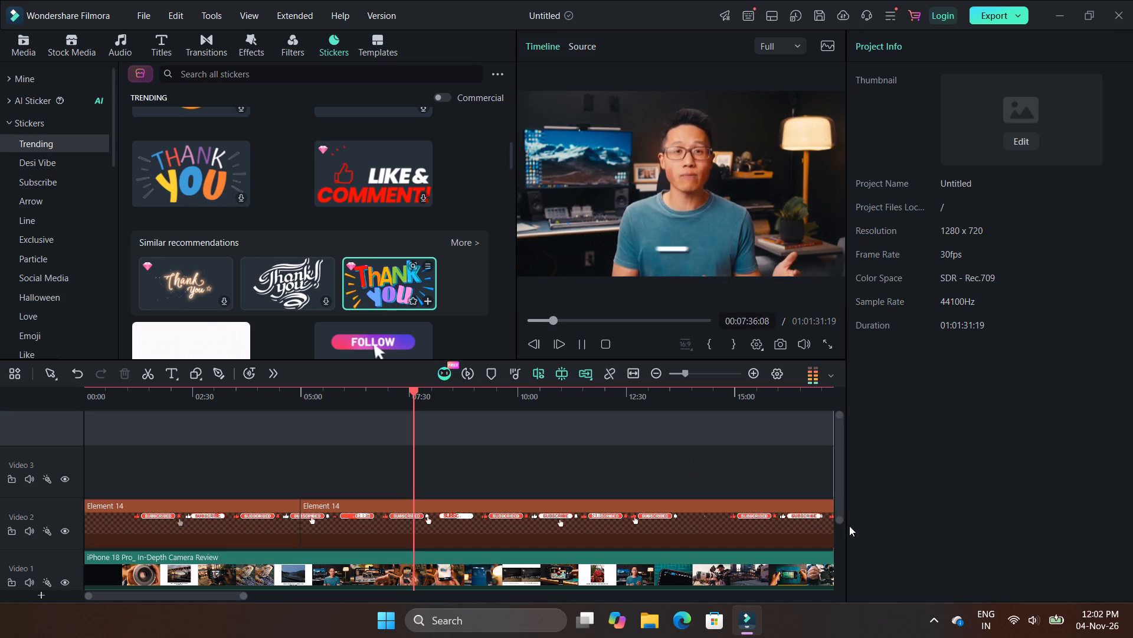
left_click(841, 530)
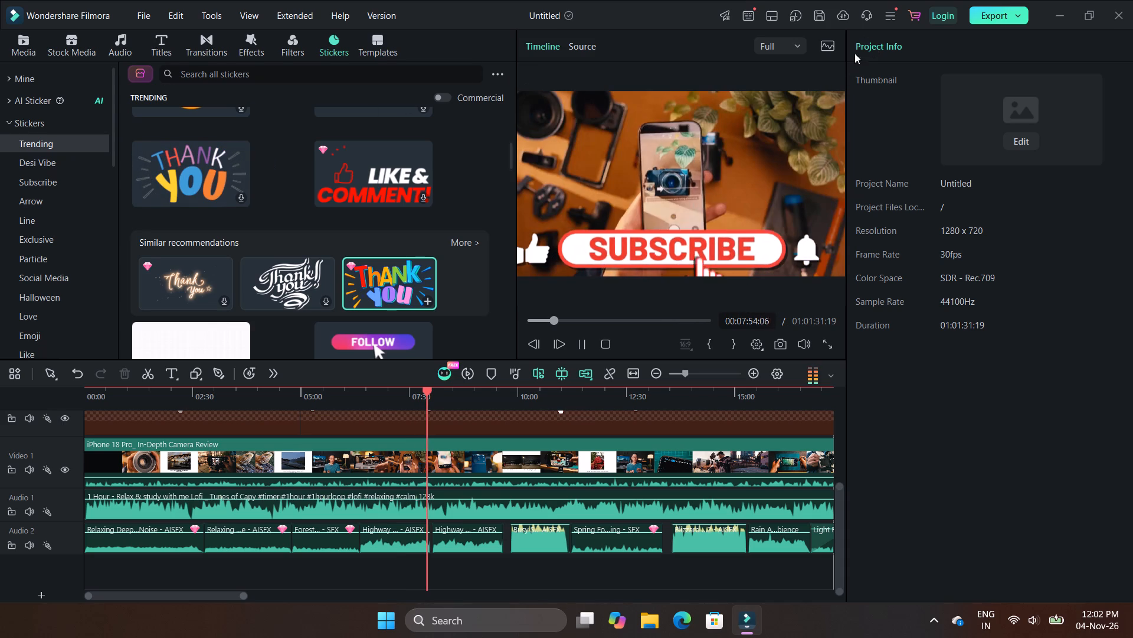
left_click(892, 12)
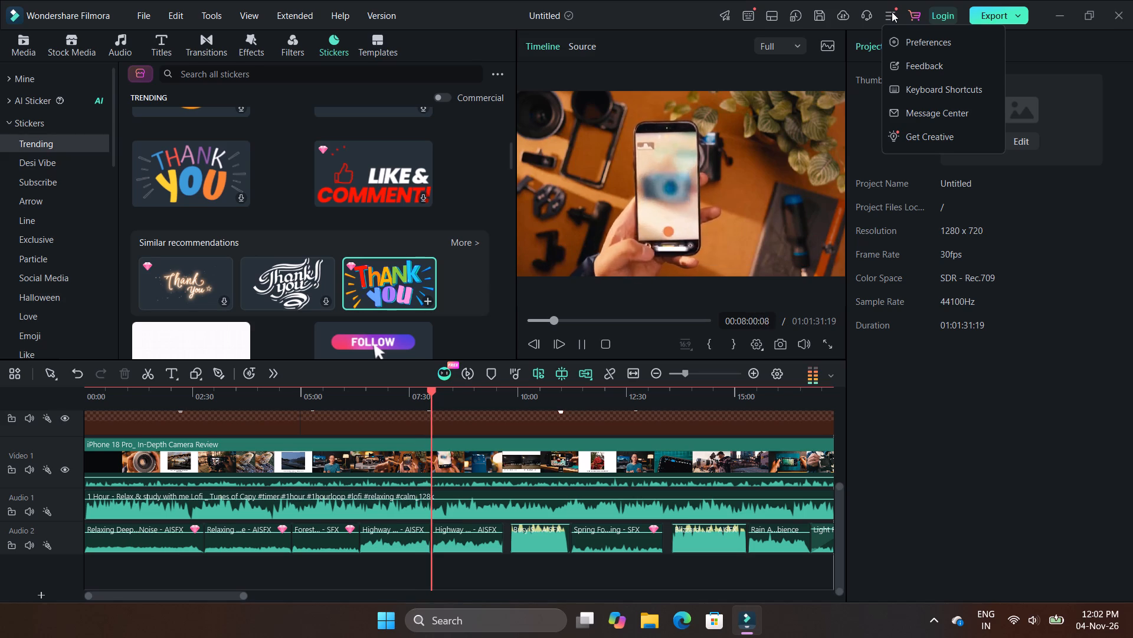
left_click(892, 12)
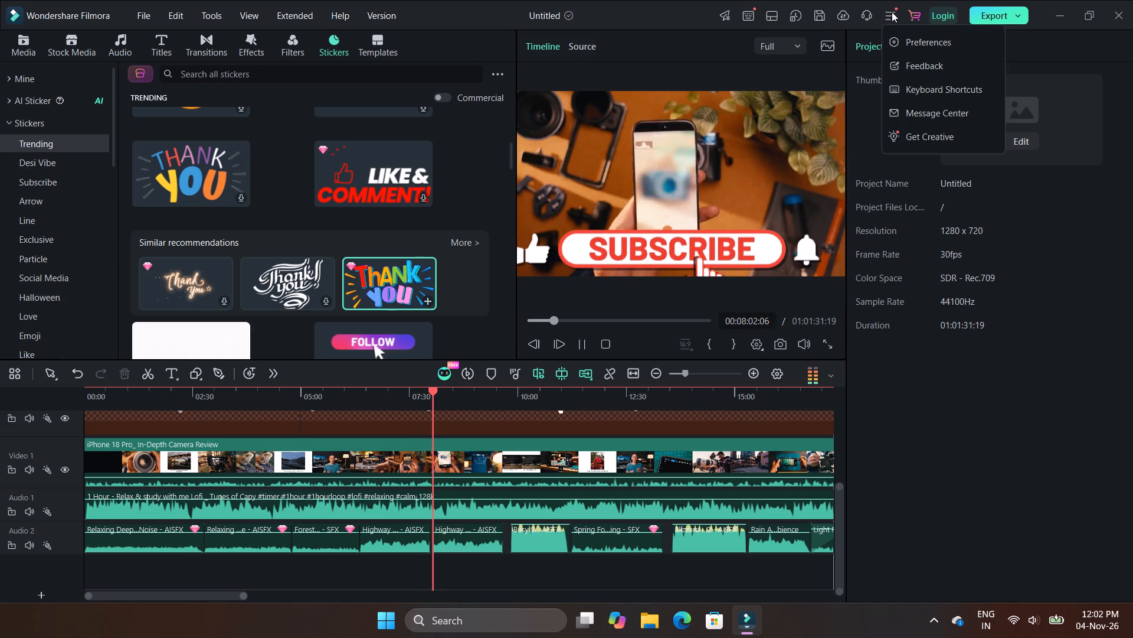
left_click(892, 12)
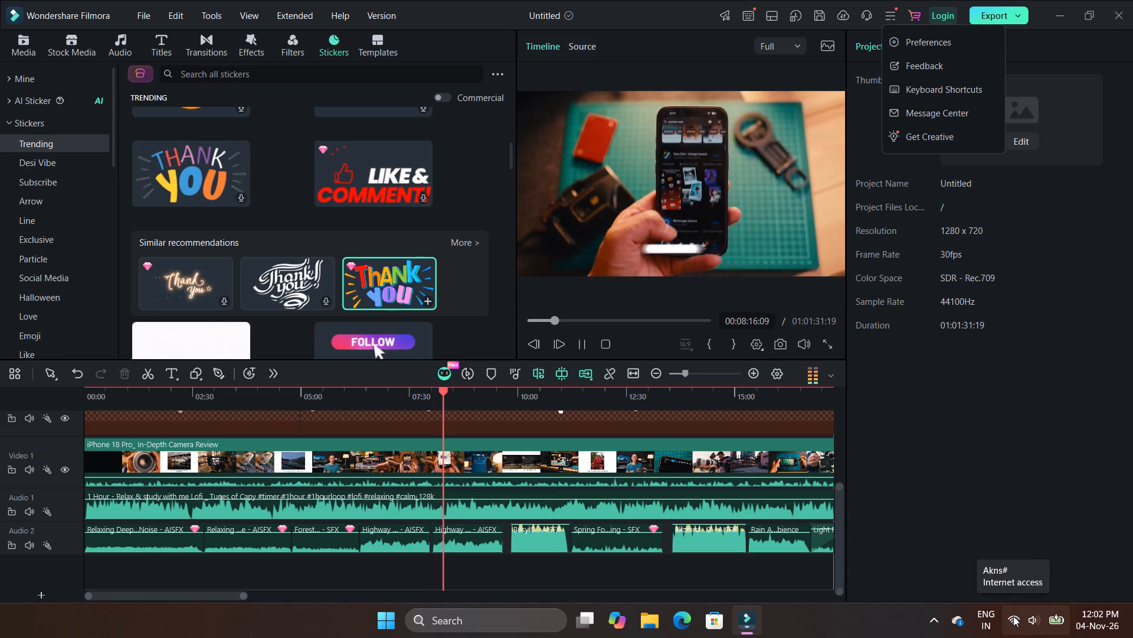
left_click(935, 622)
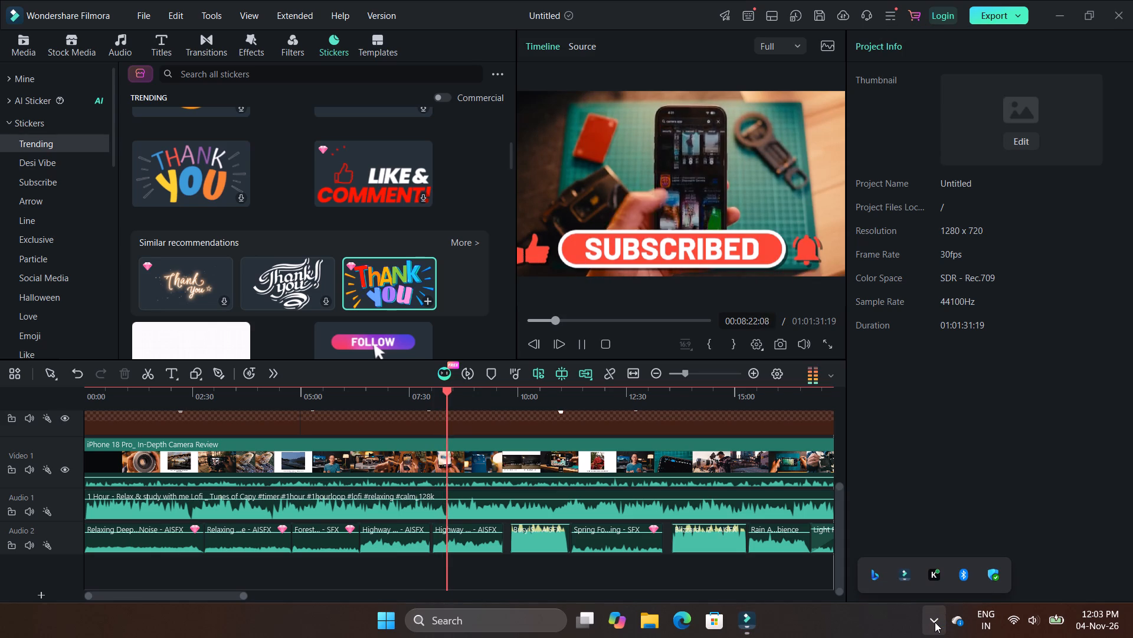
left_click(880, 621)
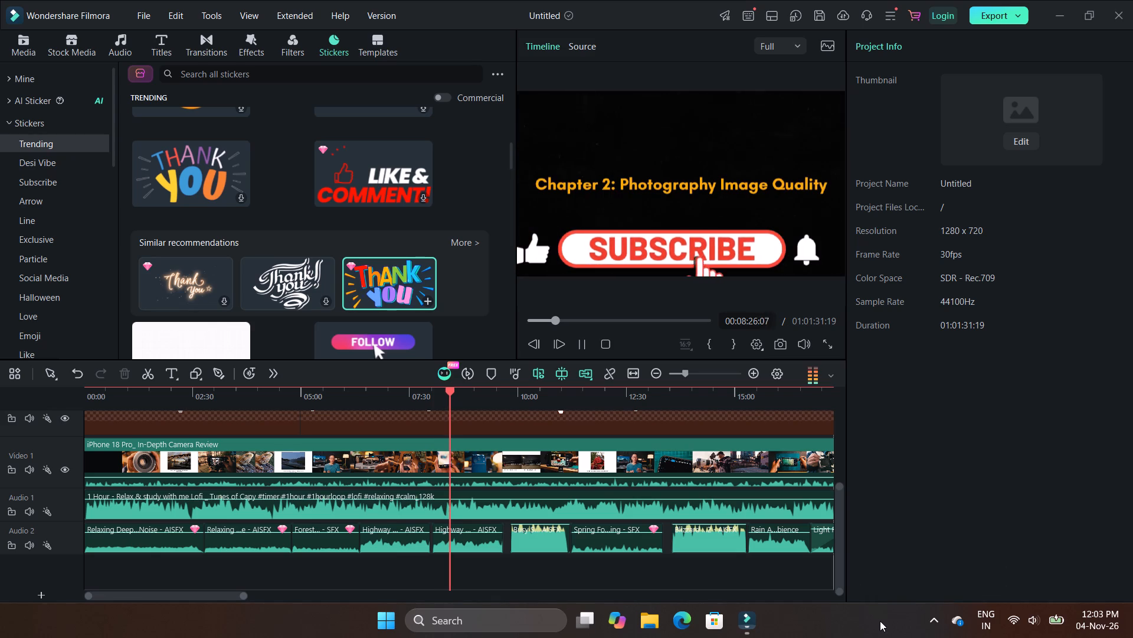
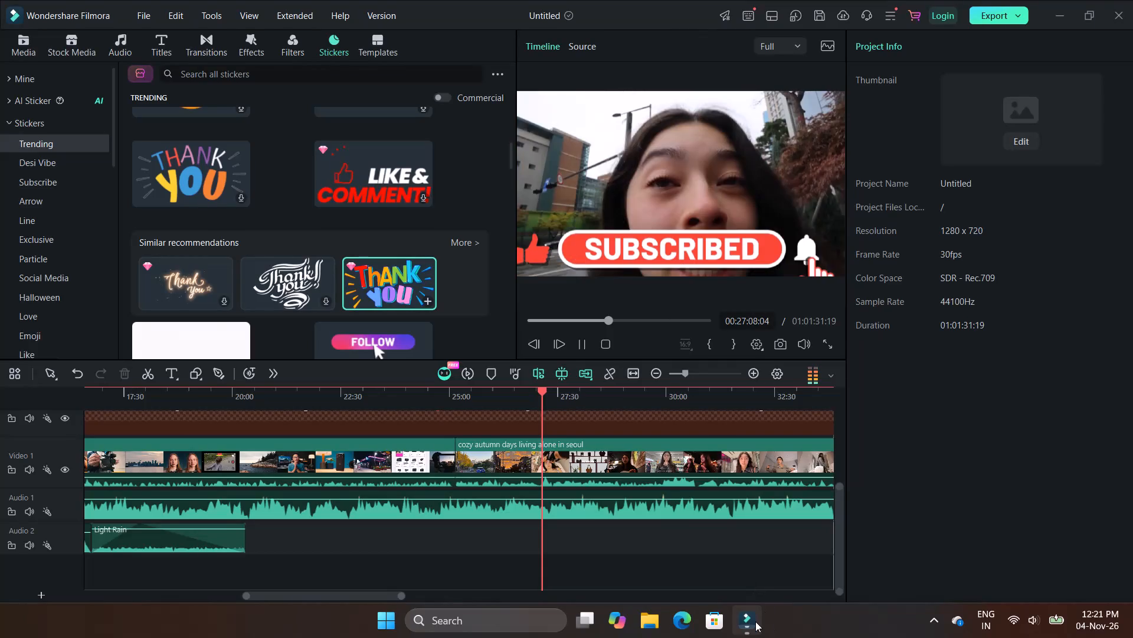
Reveal the hidden background apps in the Windows system tray.
left_click(937, 617)
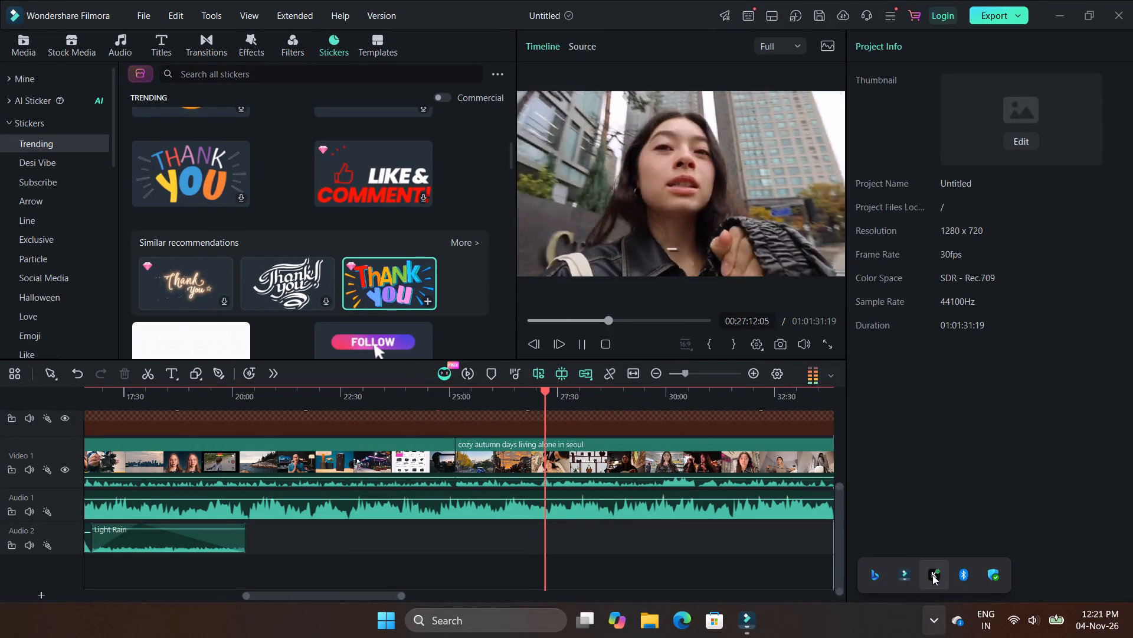
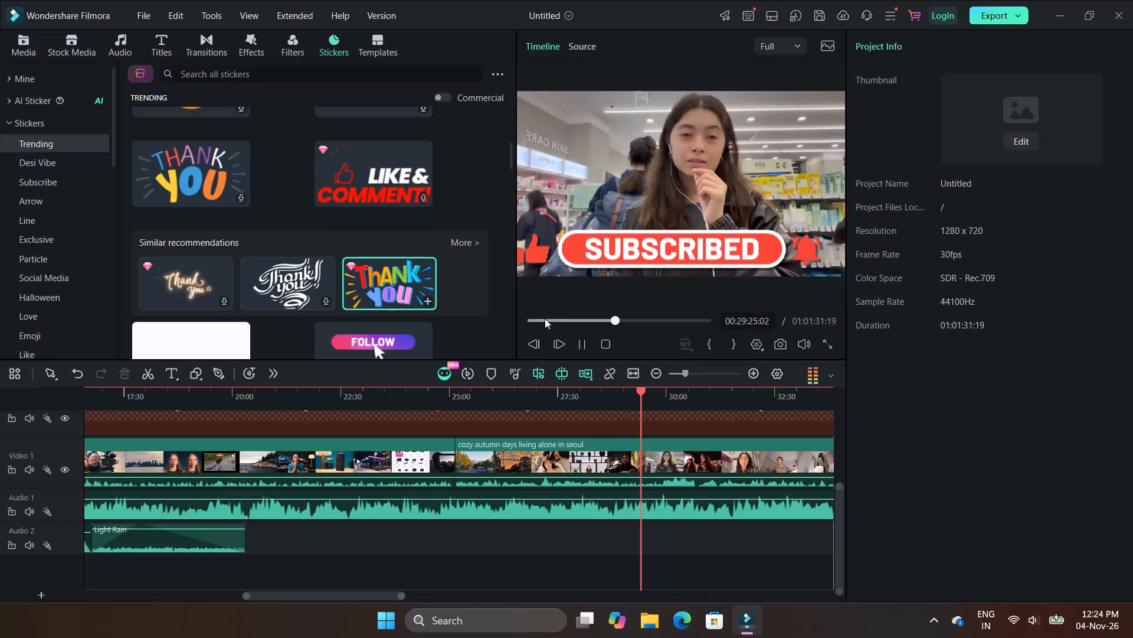
Jump the preview back to about 00:01:18 near the start of the video to review the Subscribe sticker there.
left_click(545, 318)
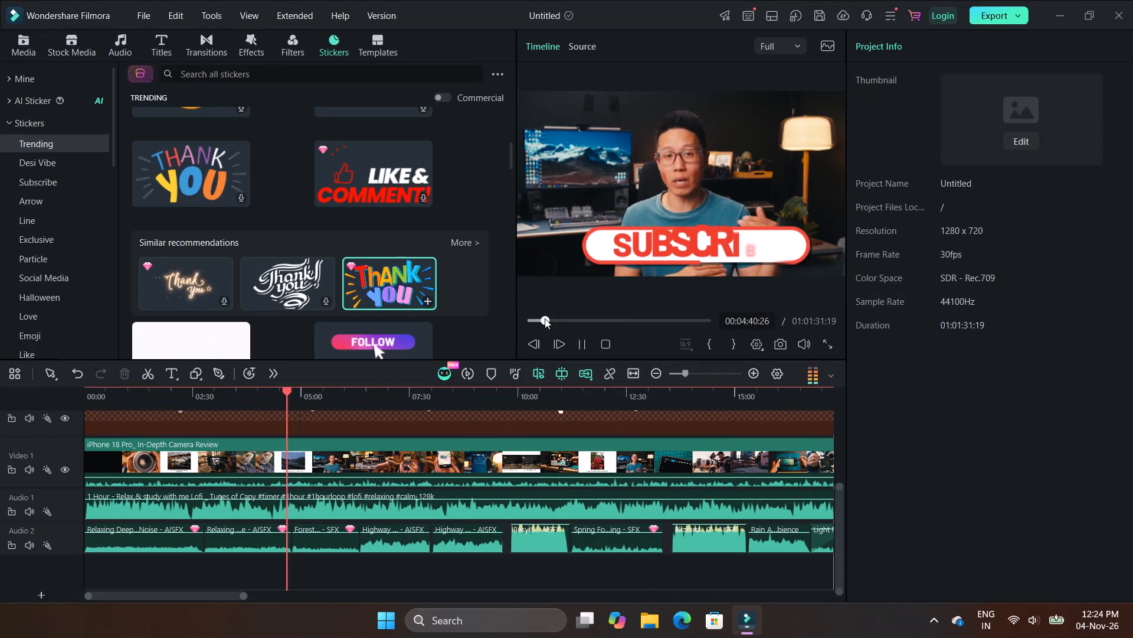
left_click(535, 318)
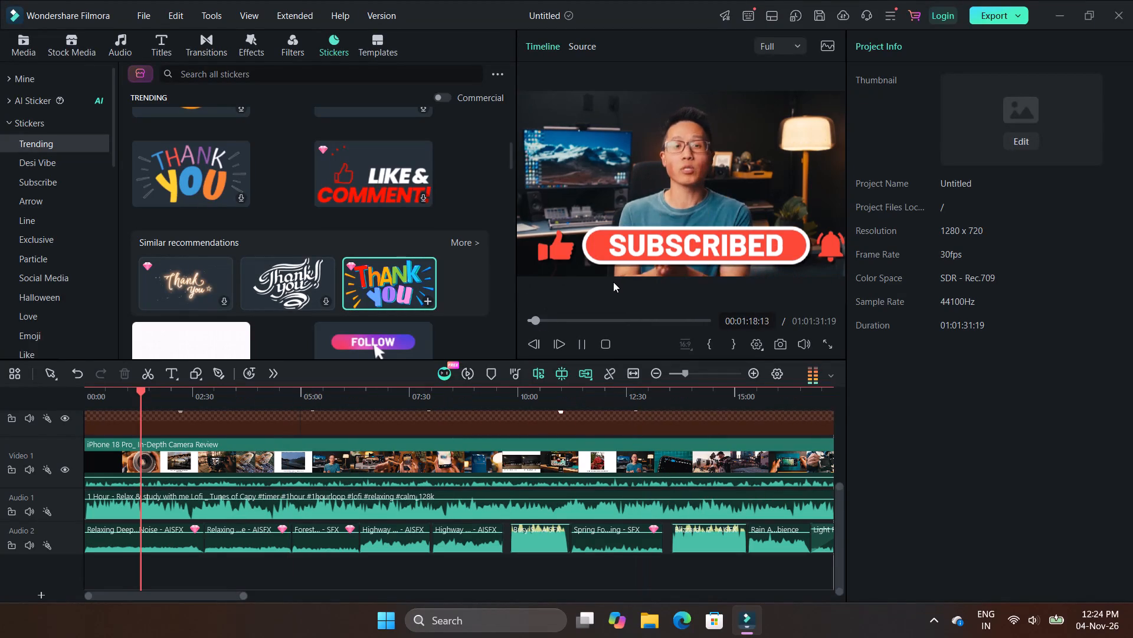
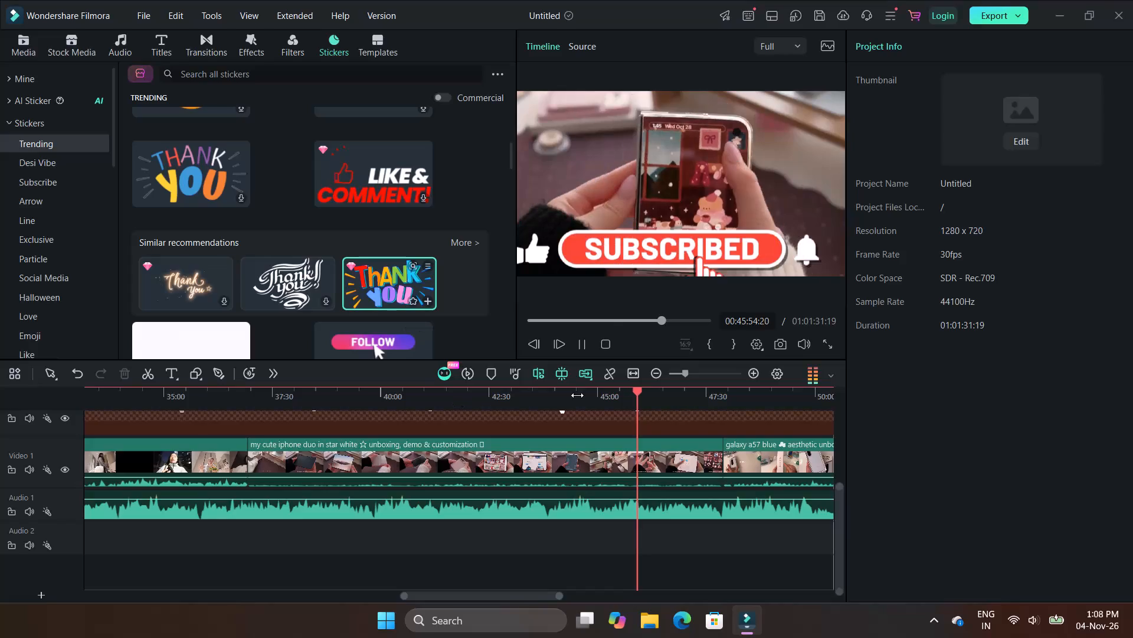
Jump the preview back to about 00:17:09 to review the Subscribe sticker over that part of the video.
left_click(580, 320)
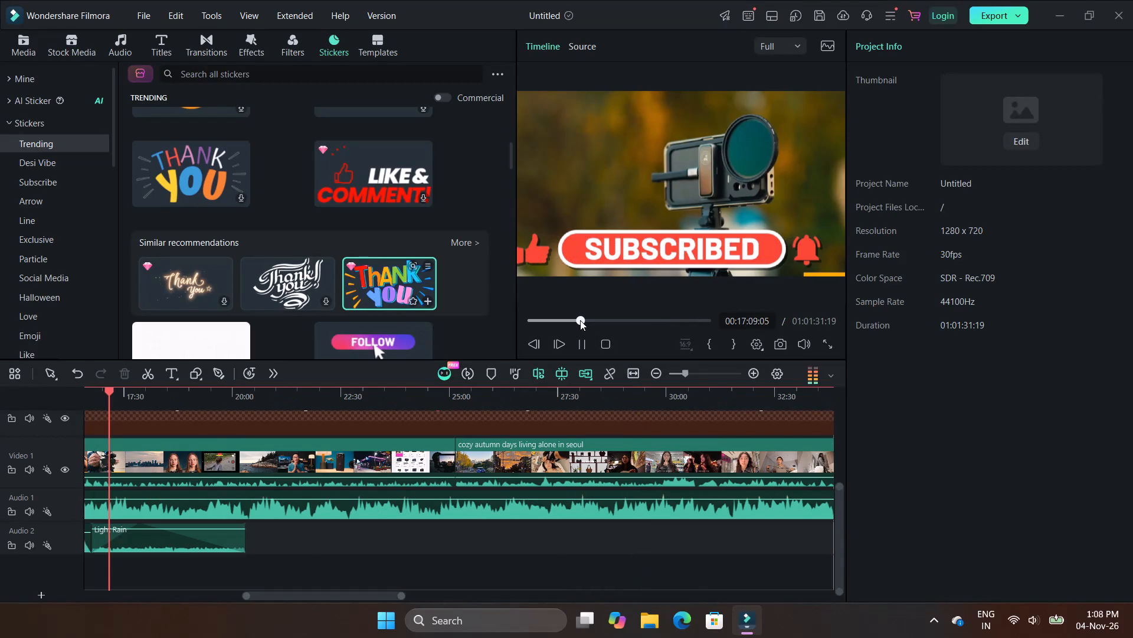
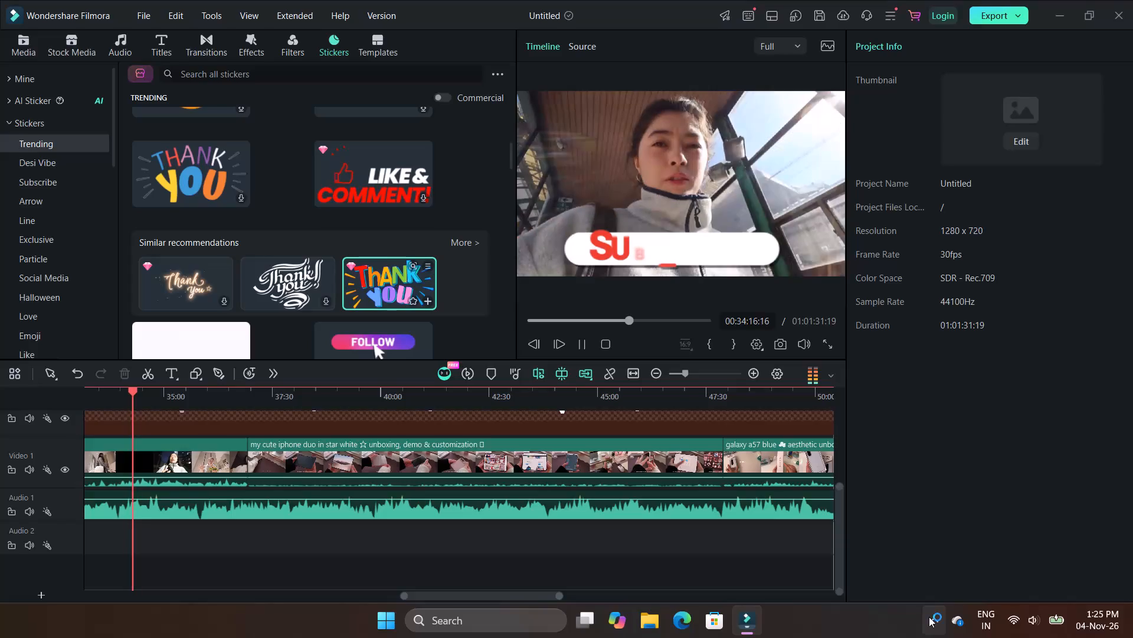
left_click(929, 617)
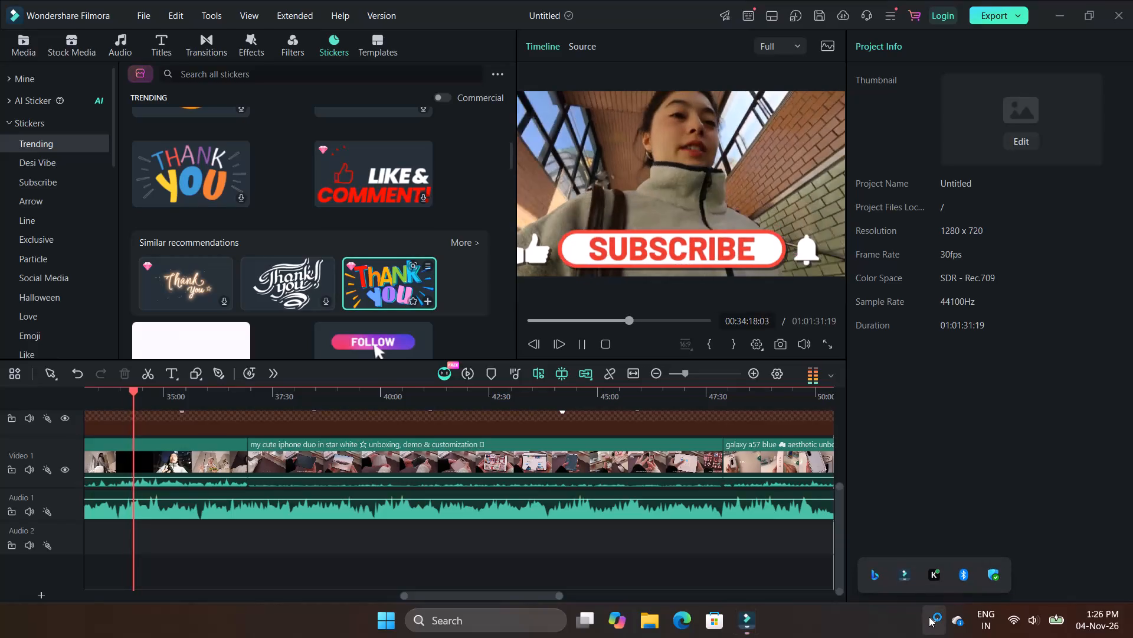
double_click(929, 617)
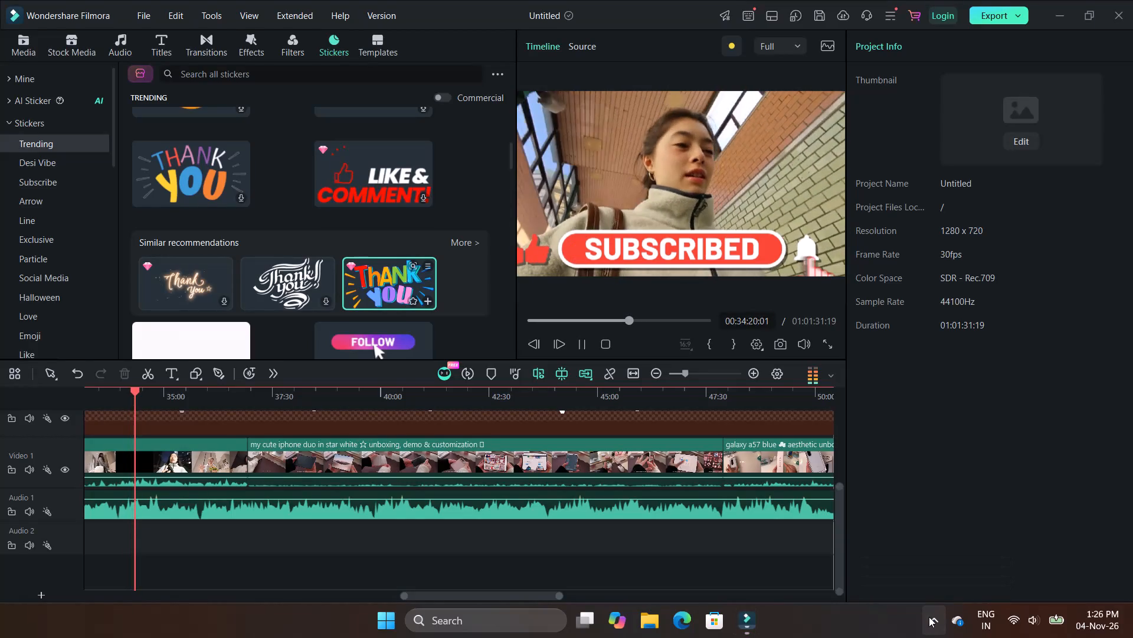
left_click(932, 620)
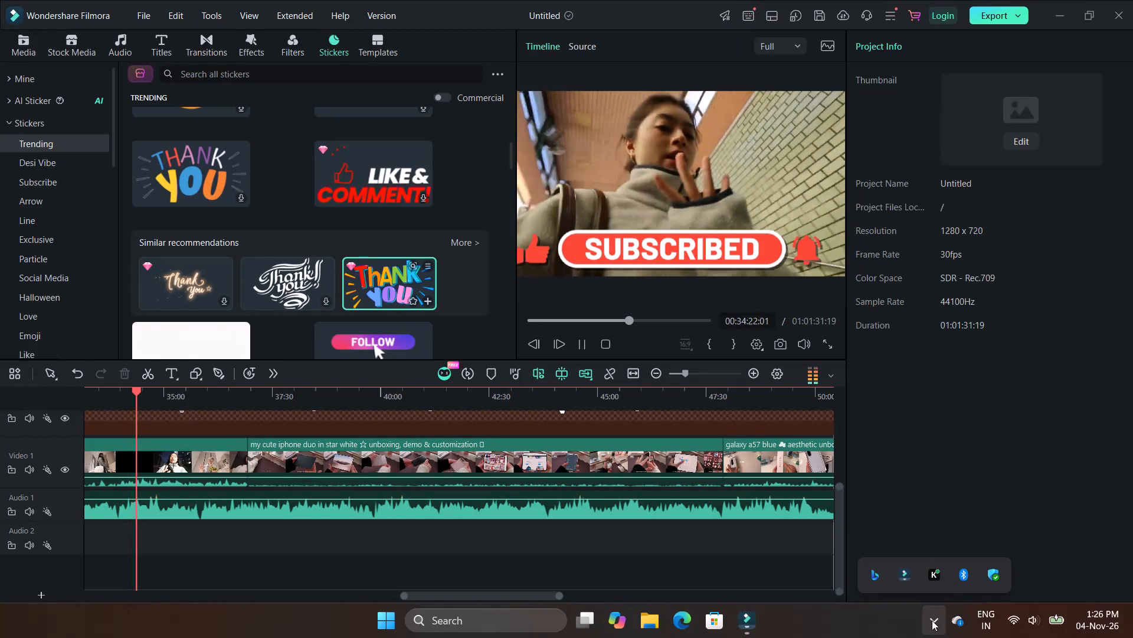
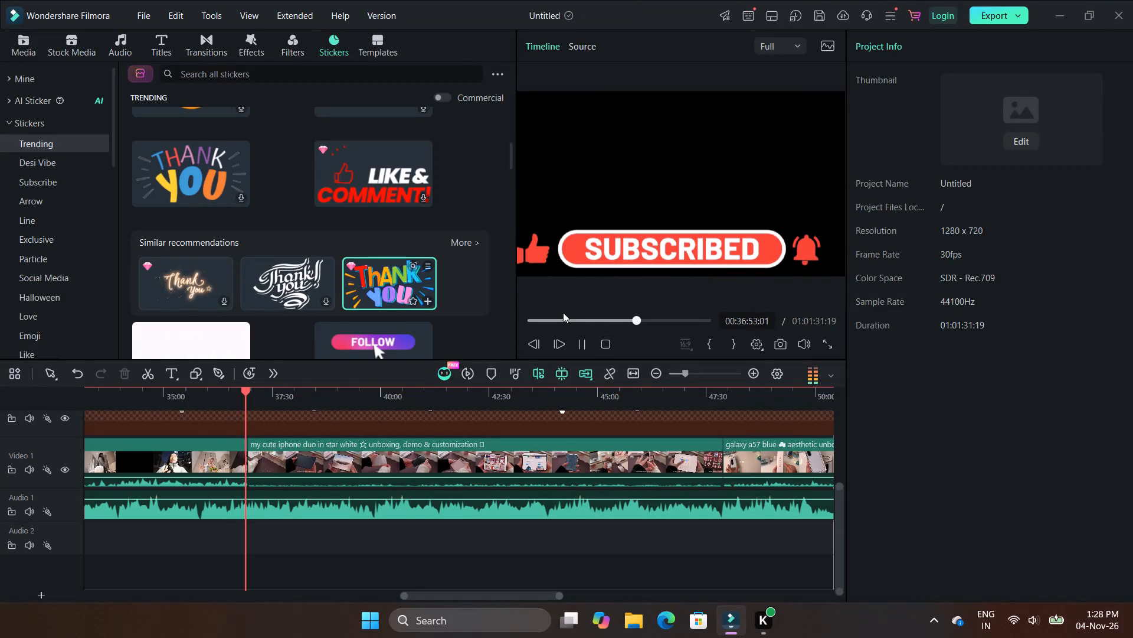
Move the preview playhead back to about 00:10:54 to review that part of the video with its Subscribe sticker.
left_click(562, 317)
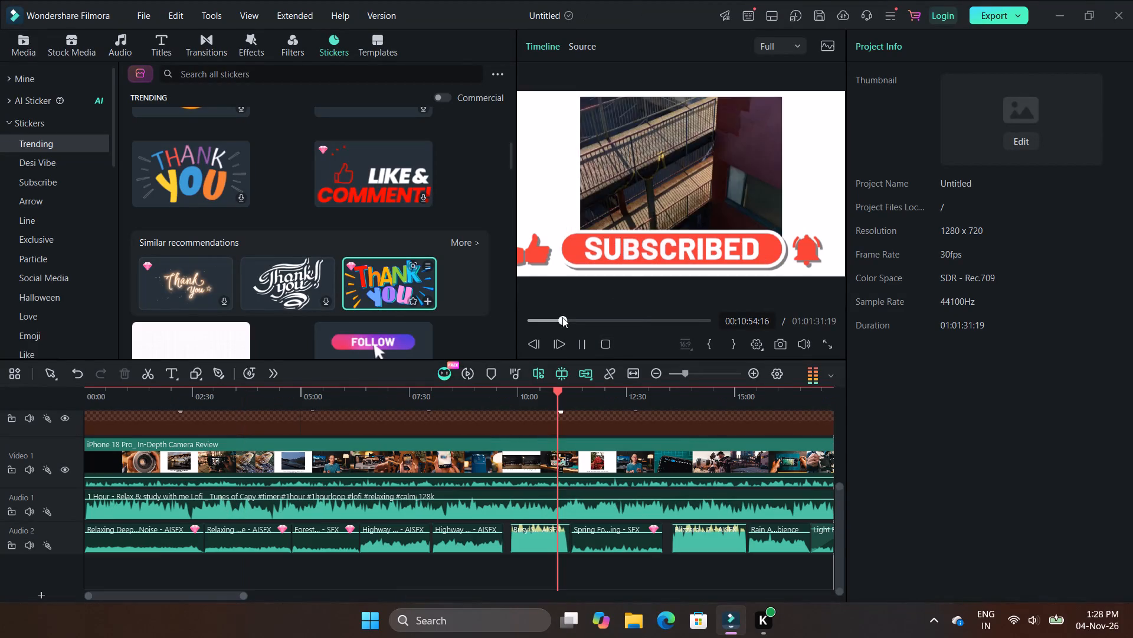
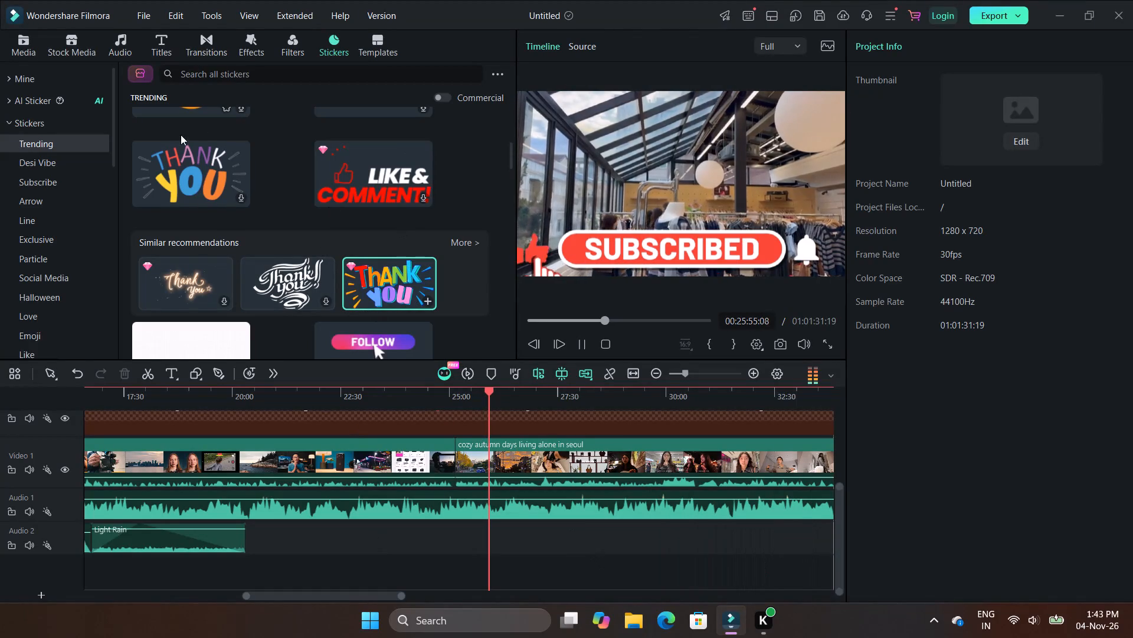
Return to the audio library's Ambience sound effects to look over the available sounds.
left_click(116, 49)
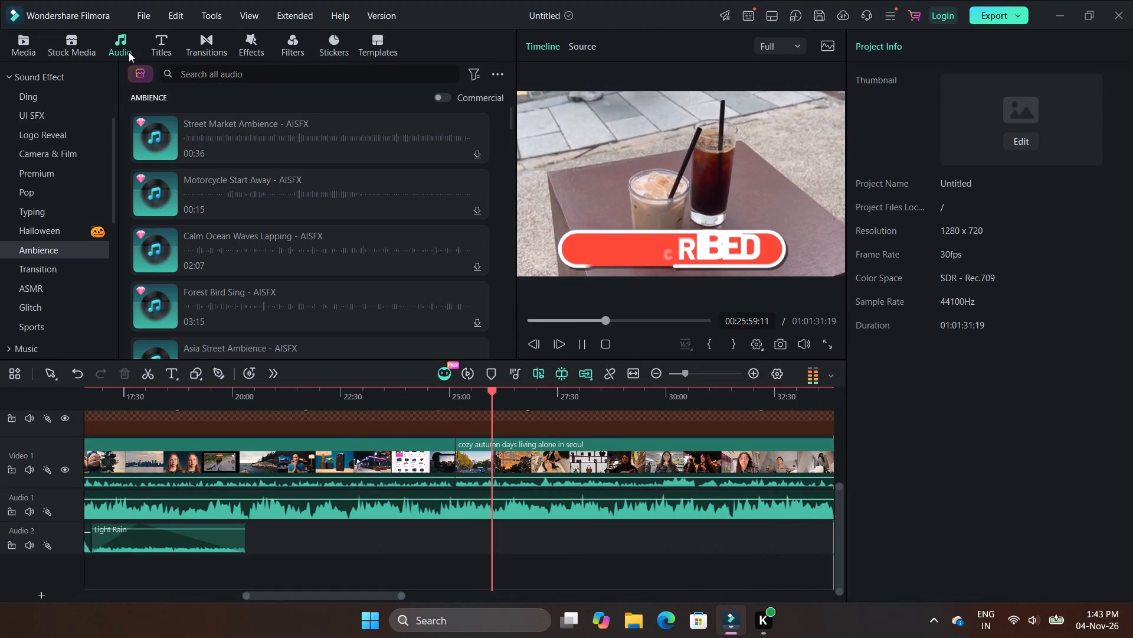
left_click(120, 46)
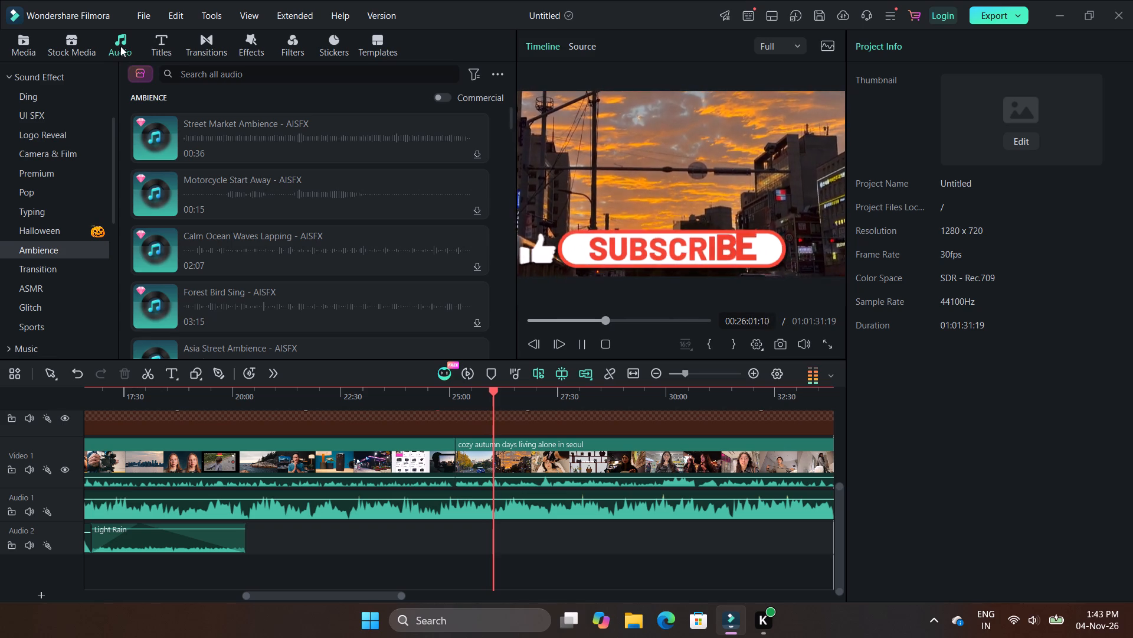
triple_click(120, 46)
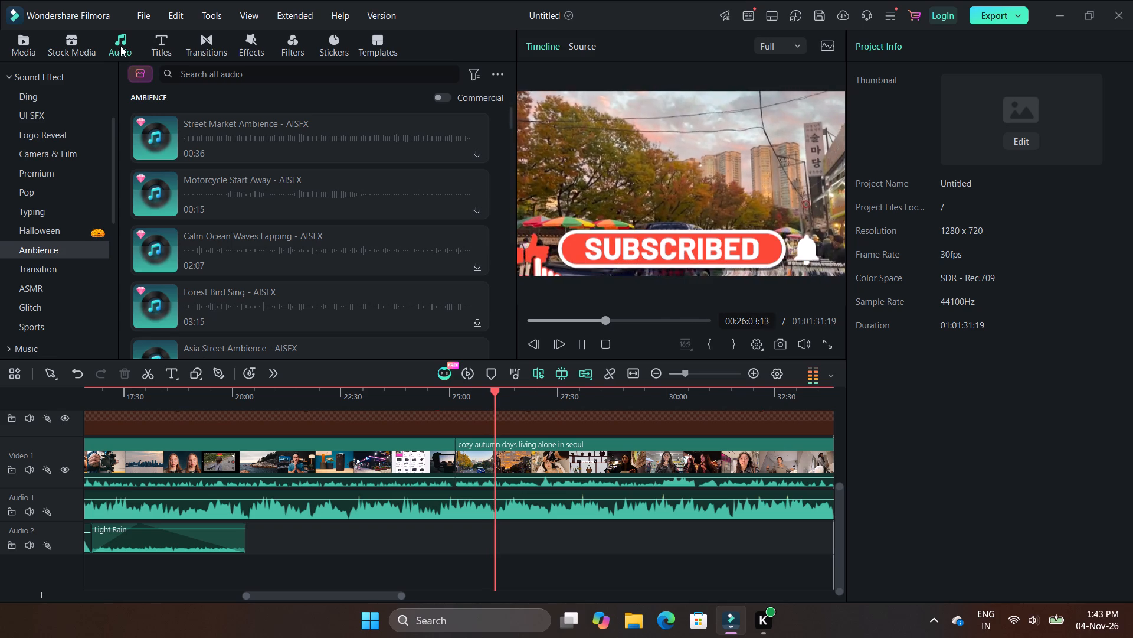
double_click(120, 46)
triple_click(120, 46)
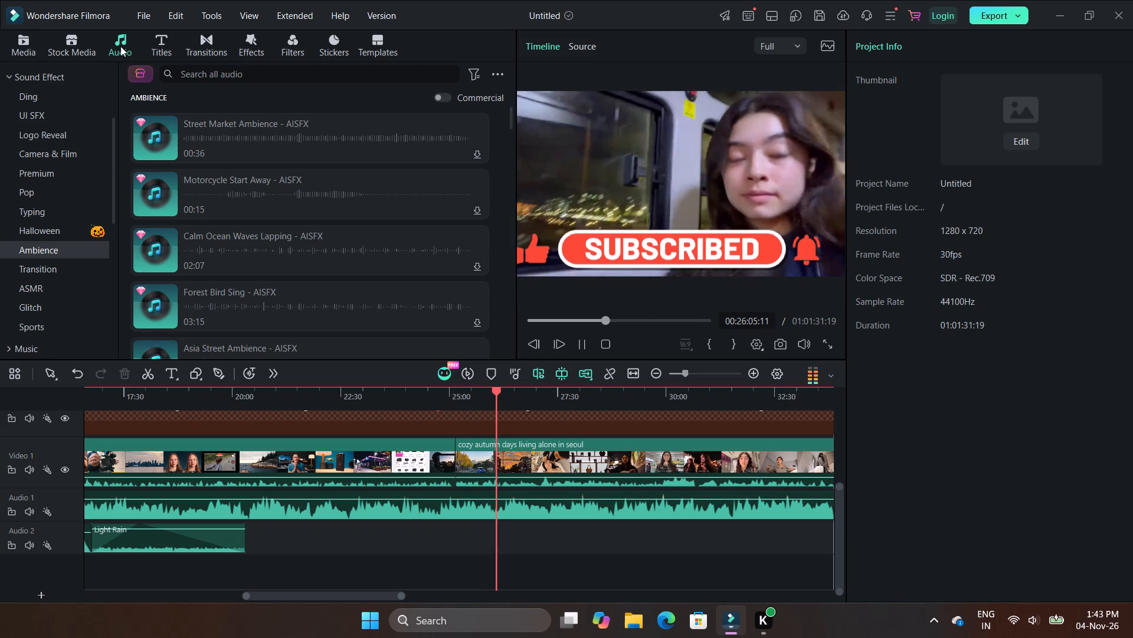
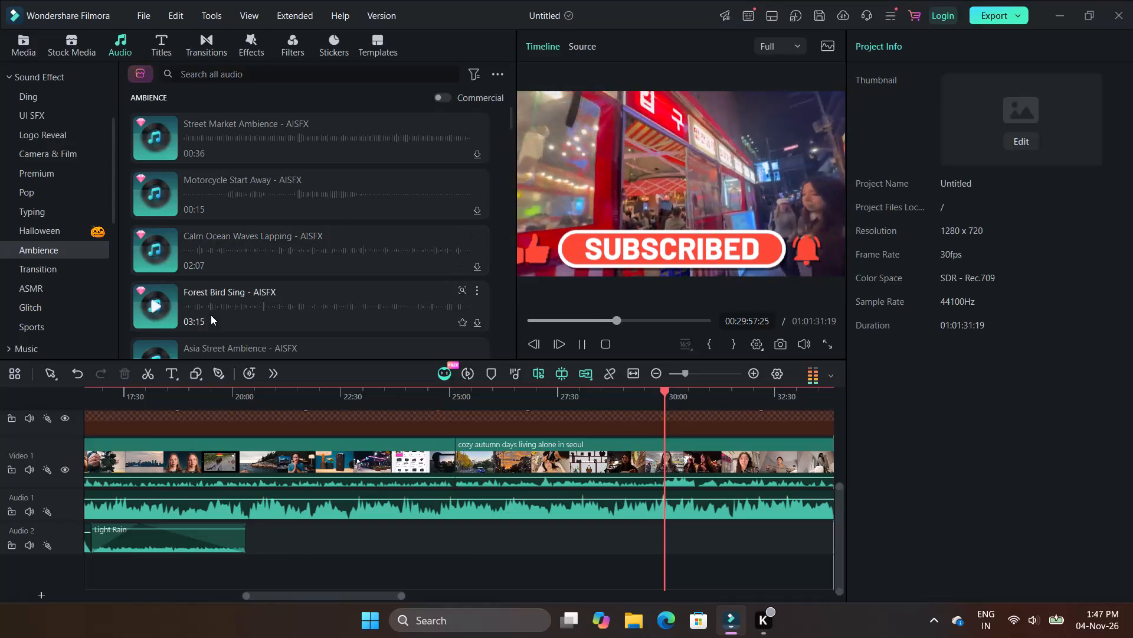
Add Forest Bird Sing just after Light Rain on the Audio 2 track, followed directly by Calm Ocean Waves Lapping.
left_click_drag(171, 307, 251, 543)
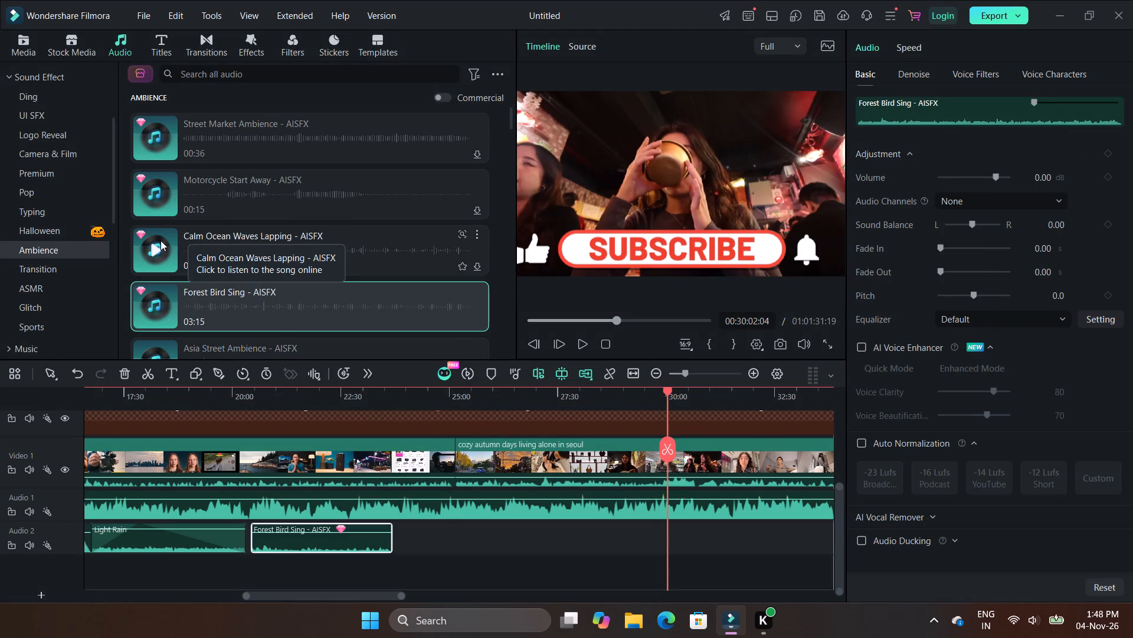
left_click_drag(168, 245, 371, 500)
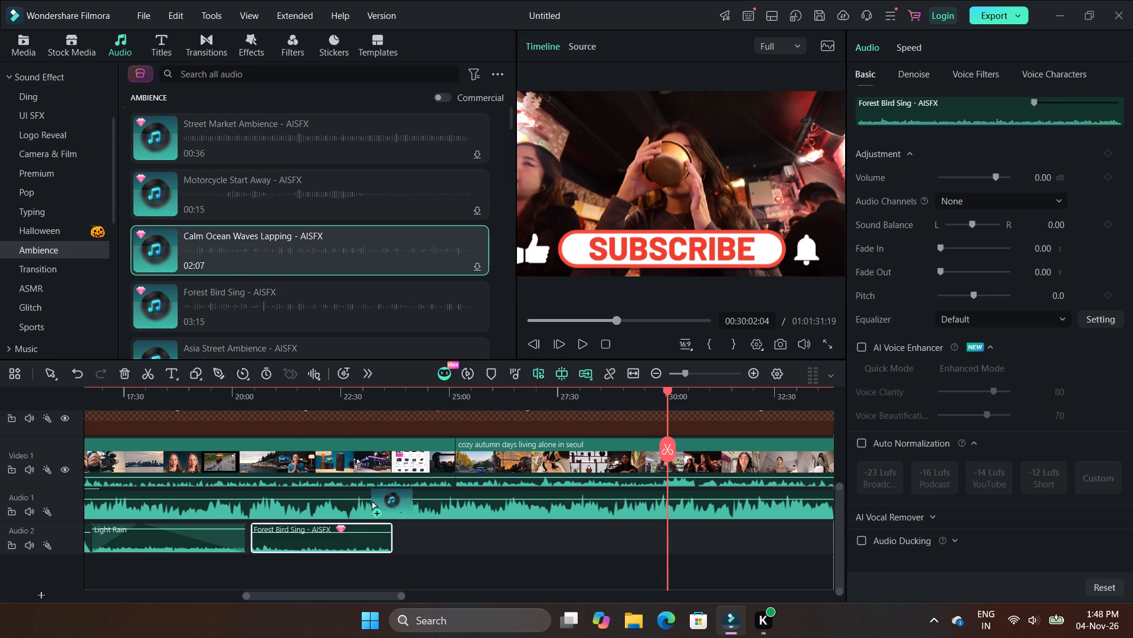
left_click_drag(371, 500, 394, 536)
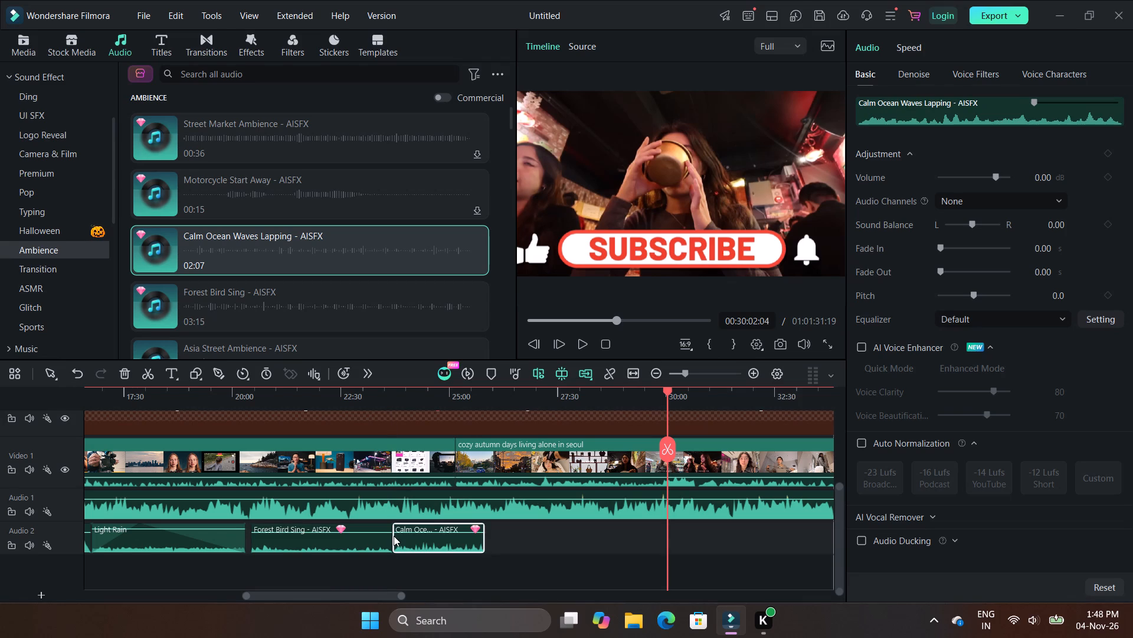
Find Bay Ambience-Water Lapping among the Ambience sounds and place it directly after Calm Ocean Waves Lapping on Audio 2.
scroll(297, 301, "down", 1)
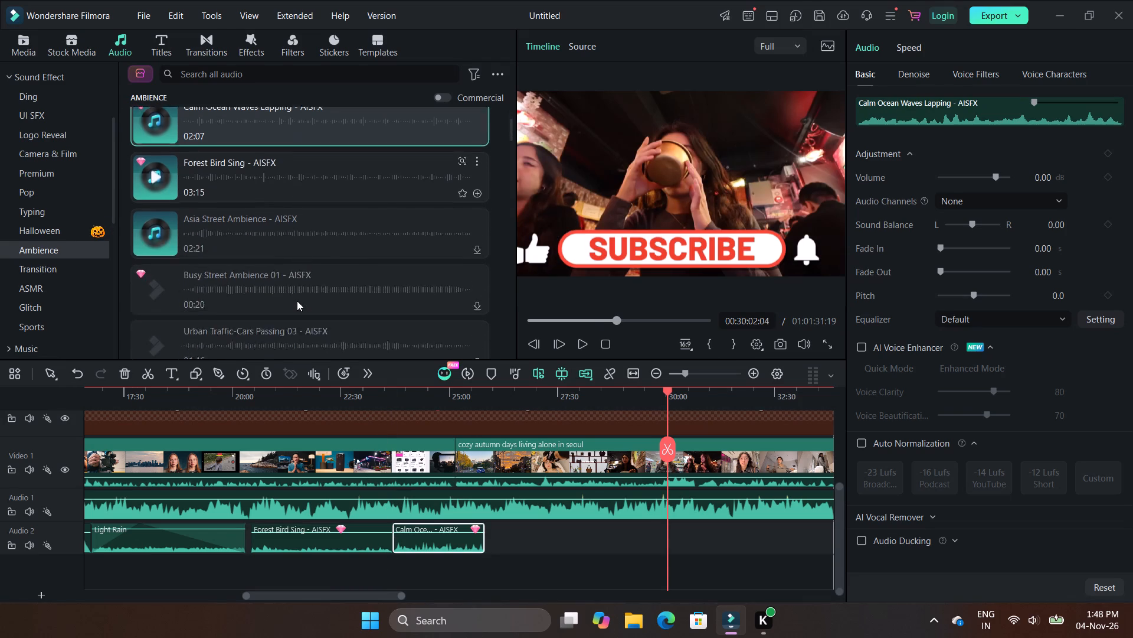
scroll(297, 301, "down", 2)
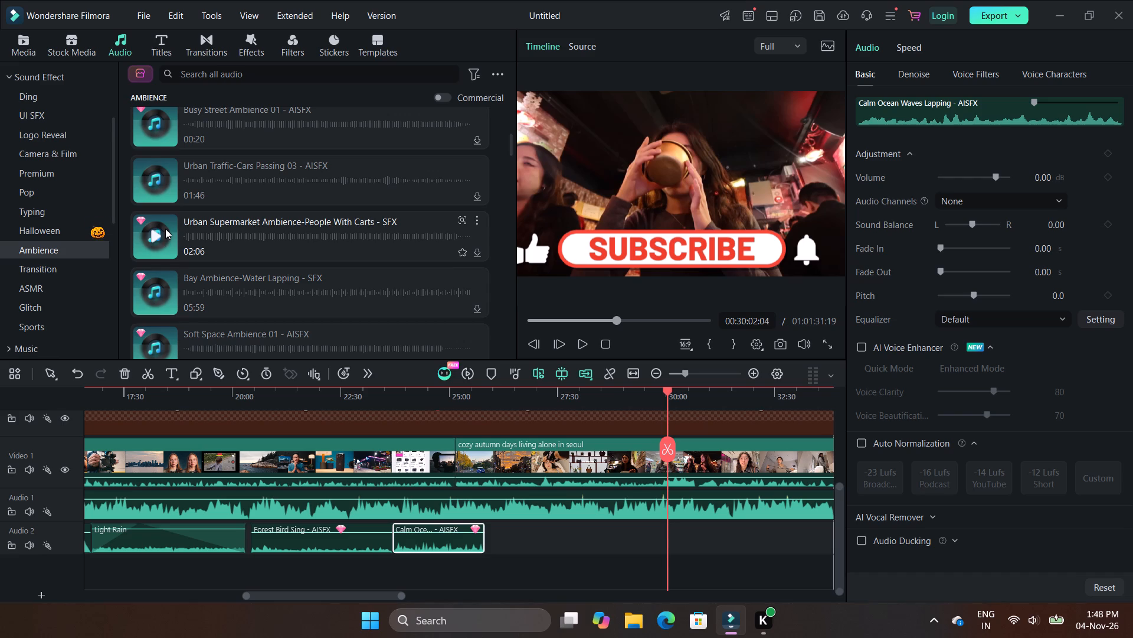
left_click_drag(173, 281, 152, 246)
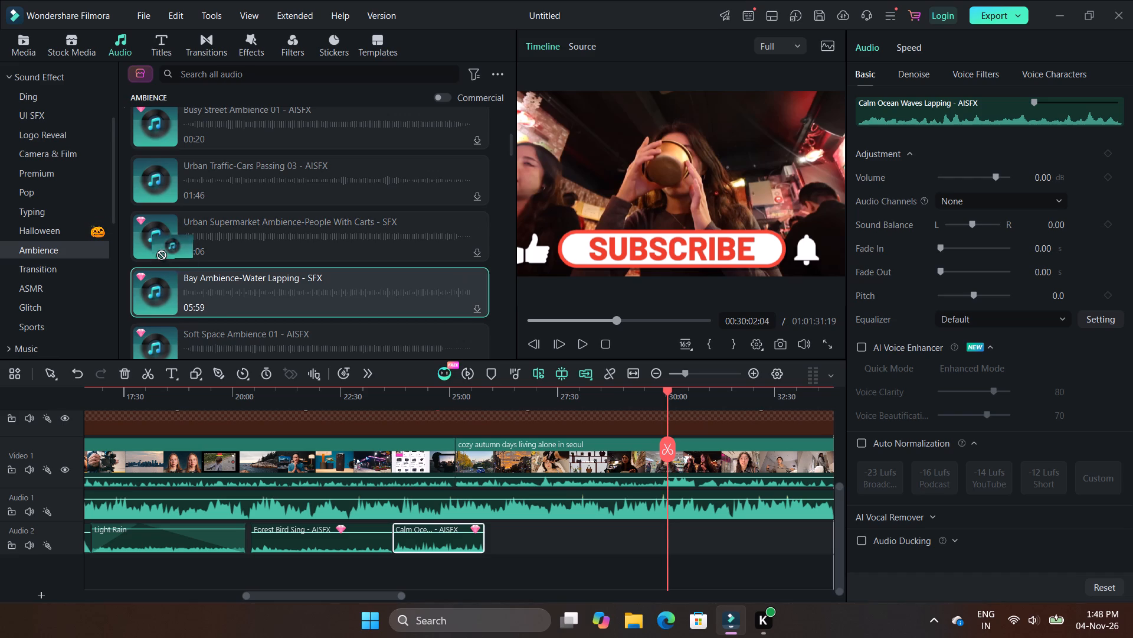
left_click_drag(152, 246, 487, 536)
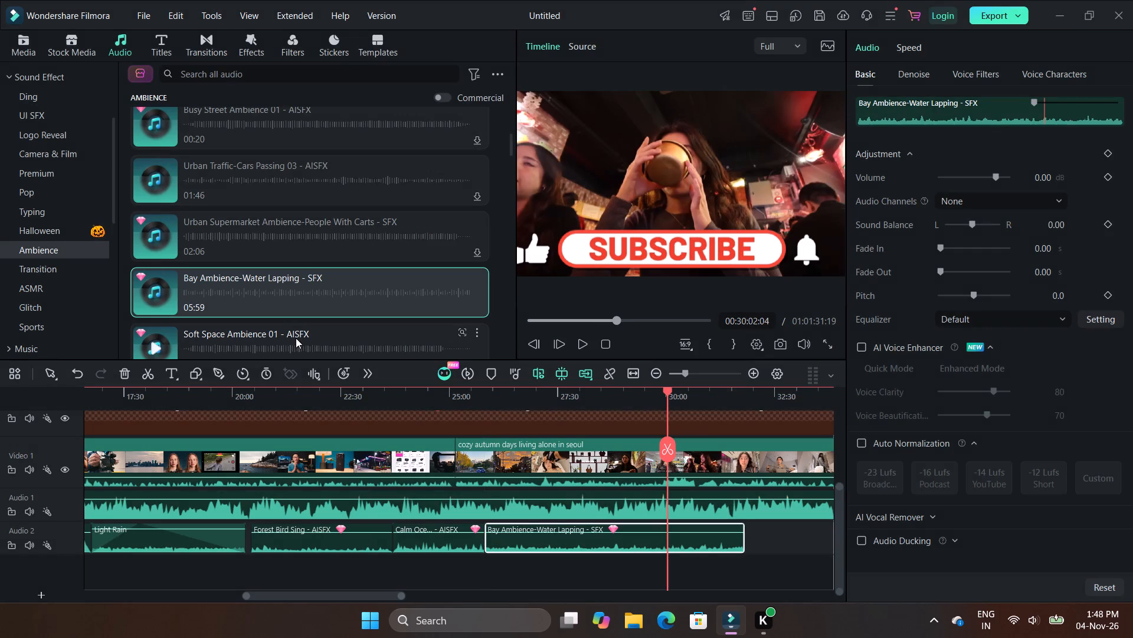
Add School Ambience-Crowd Children Chatting to Audio 2 and close the gap so it starts right where Bay Ambience-Water Lapping ends.
scroll(297, 338, "down", 2)
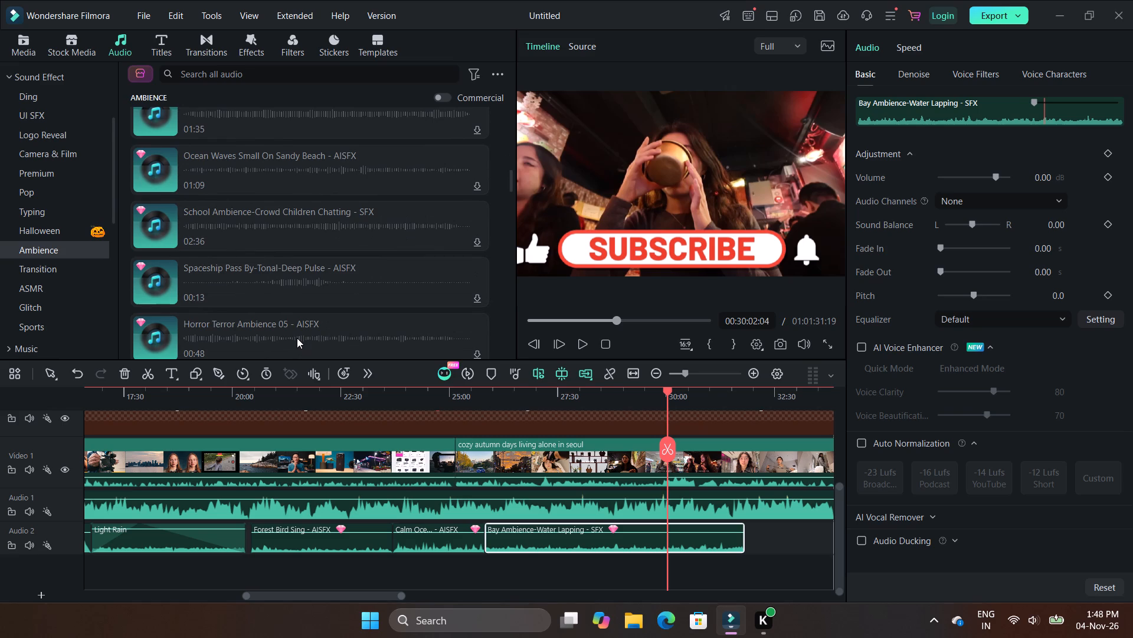
left_click_drag(153, 223, 747, 536)
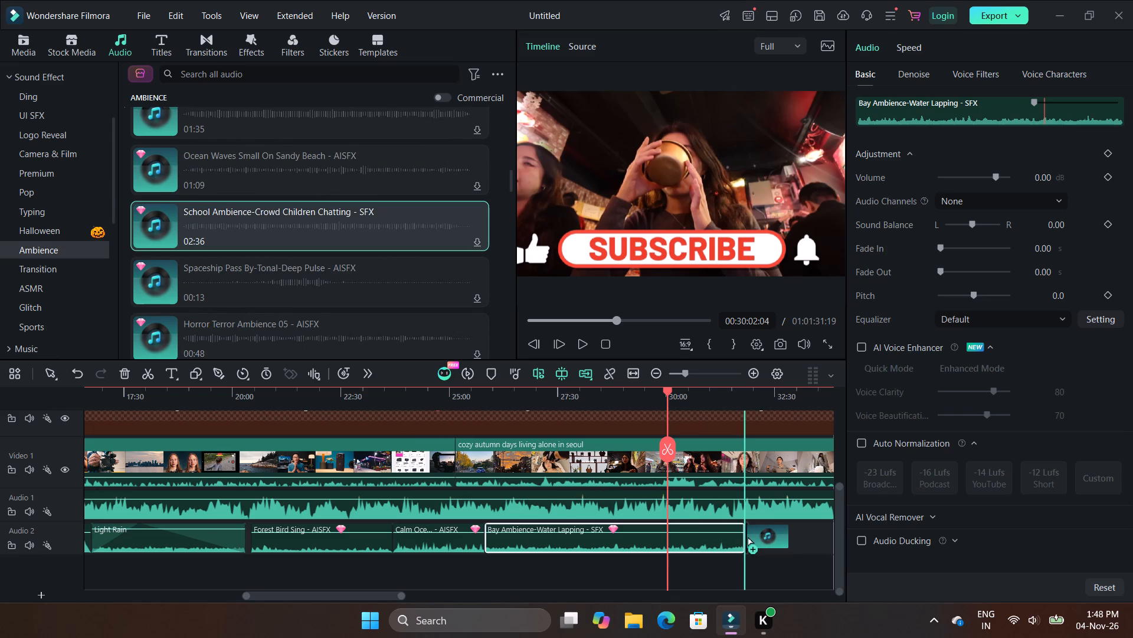
left_click_drag(747, 536, 749, 535)
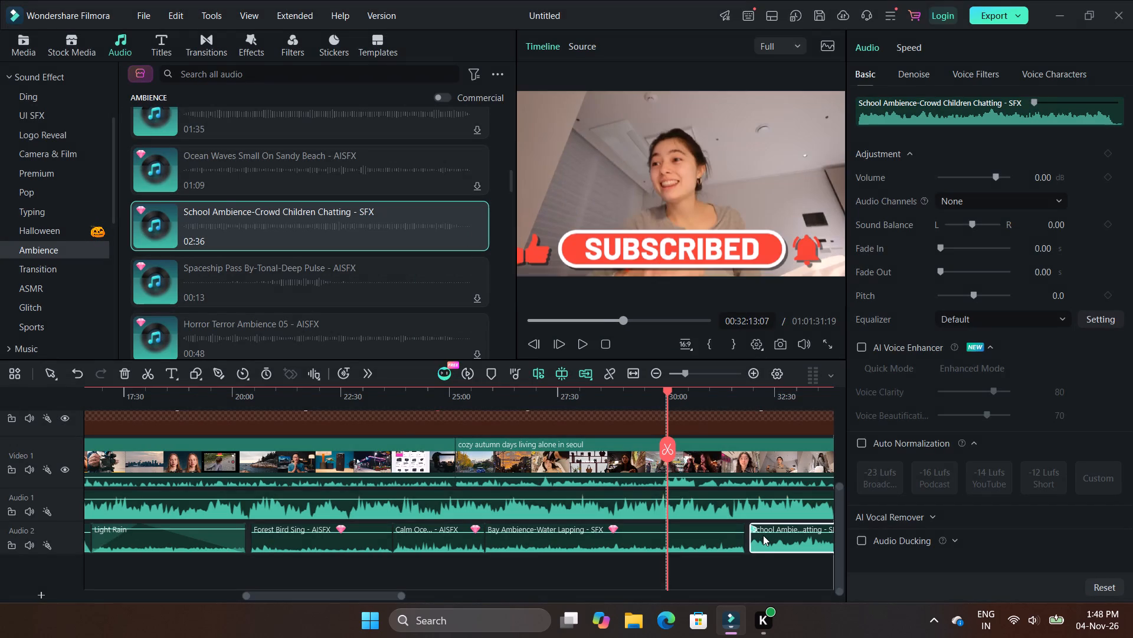
left_click_drag(763, 535, 755, 538)
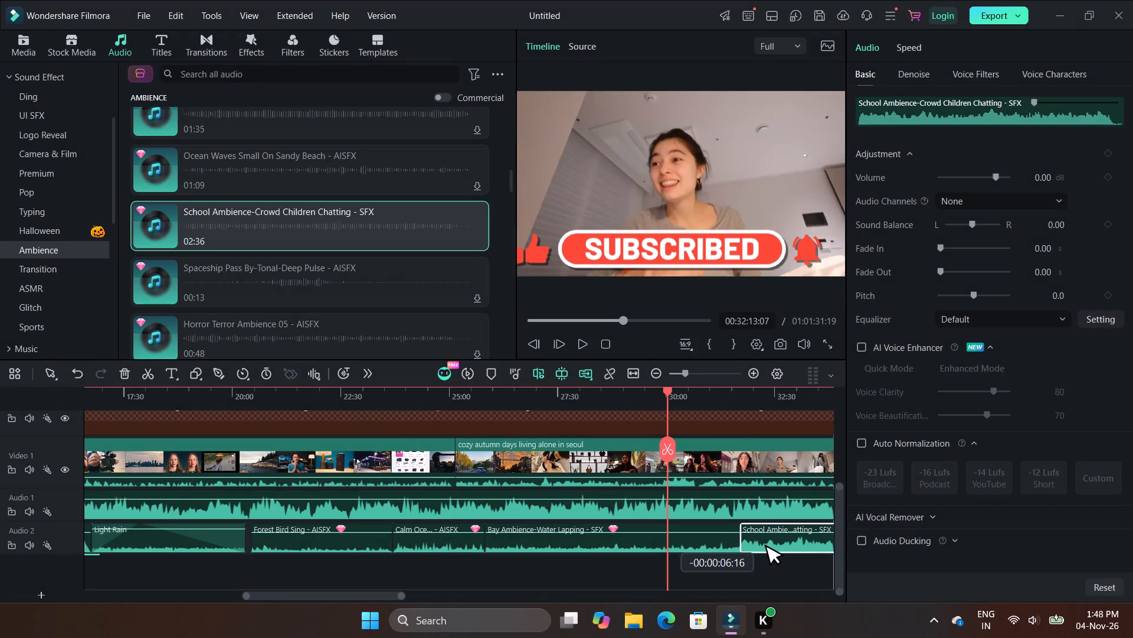
left_click_drag(755, 538, 755, 538)
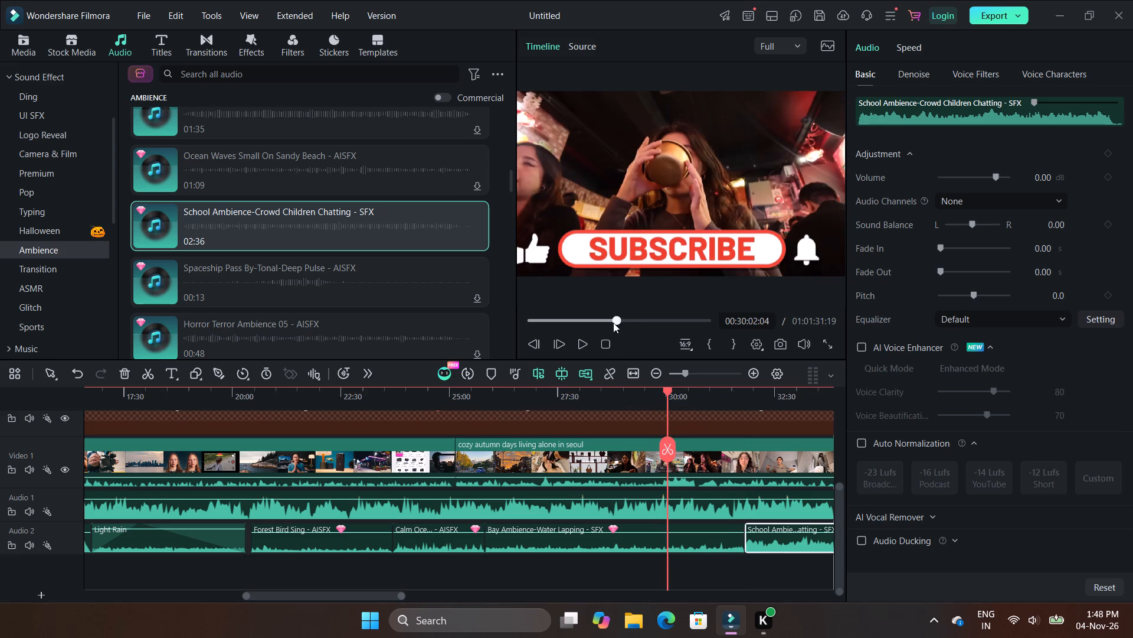
Play the video and jump back to about 12:27 to review the earlier part with its layered ambience.
left_click(580, 347)
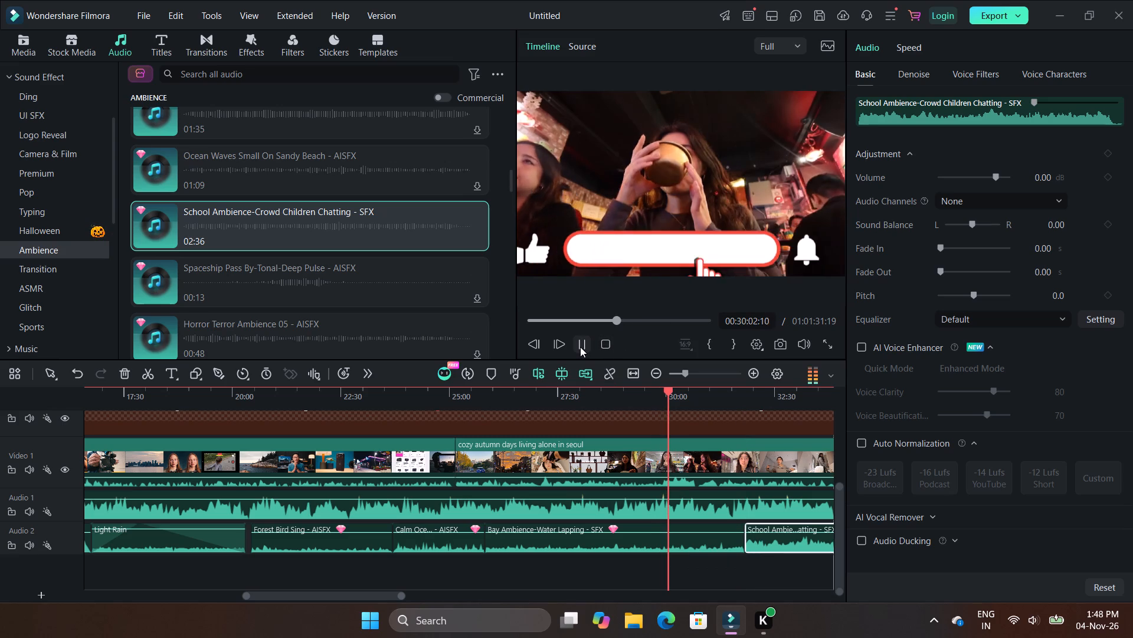
left_click(567, 321)
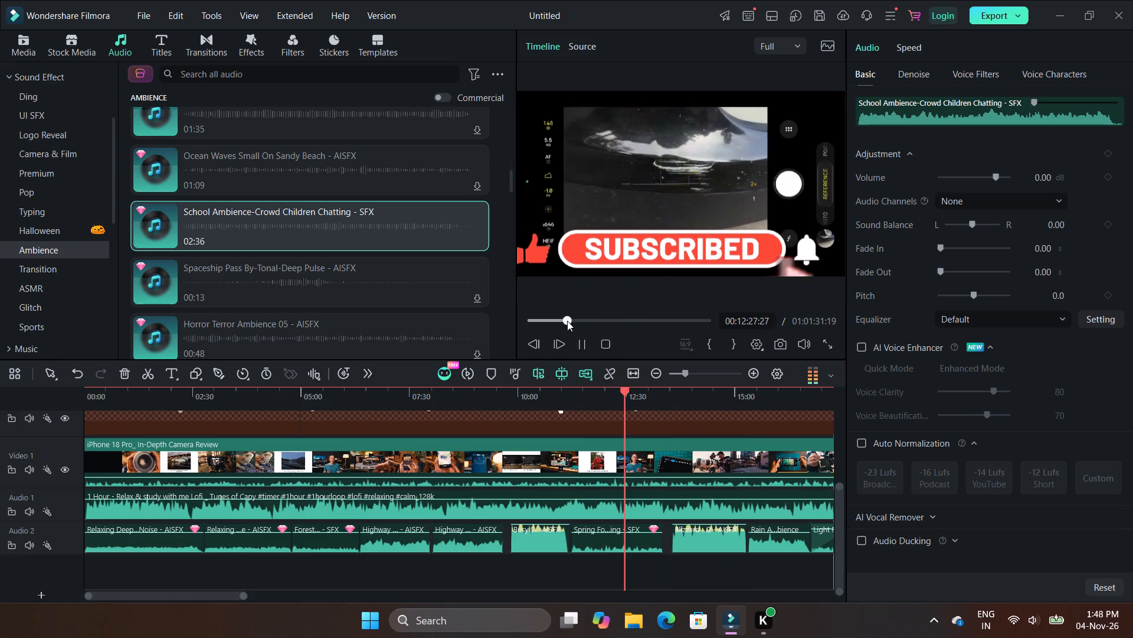
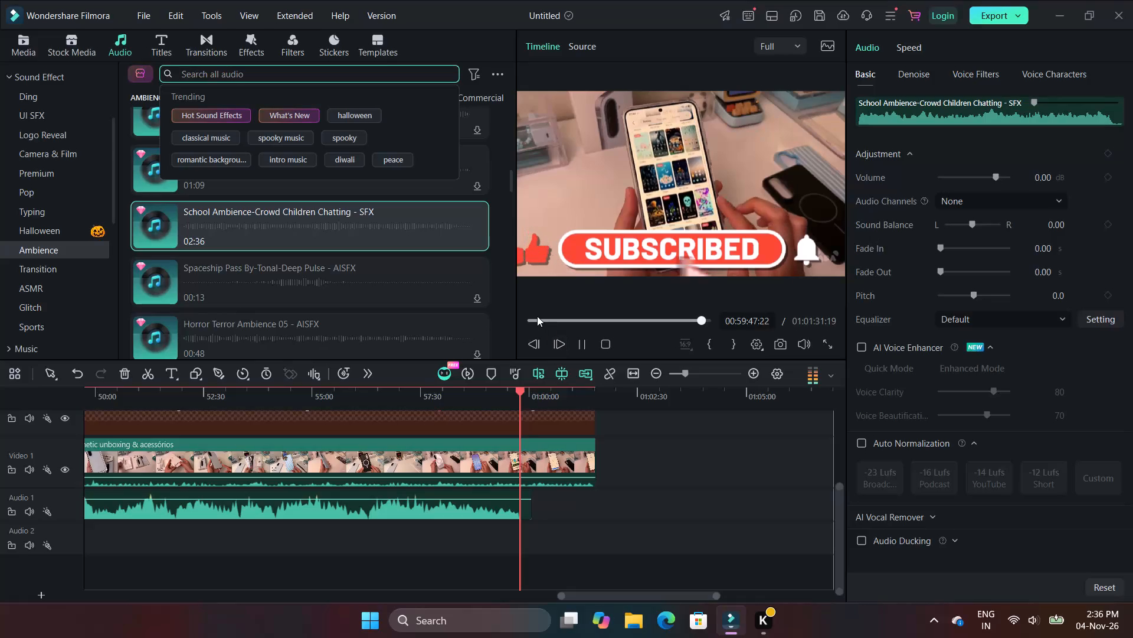
Jump playback back to about 1:18 to review the beginning of the video with its Subscribe sticker and layered ambience.
left_click(535, 317)
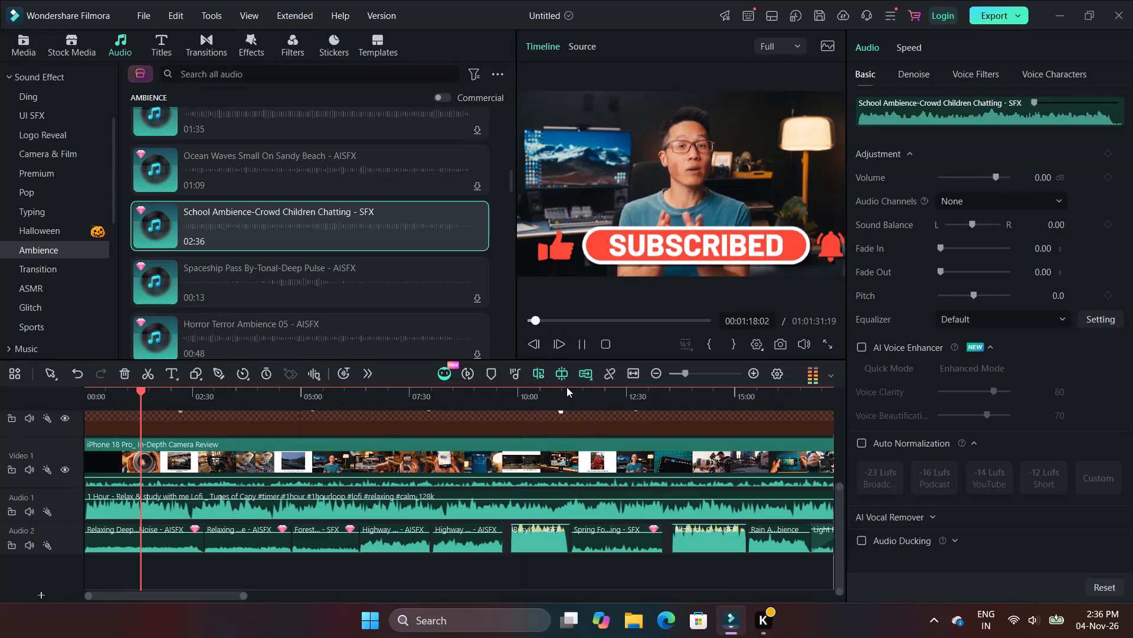
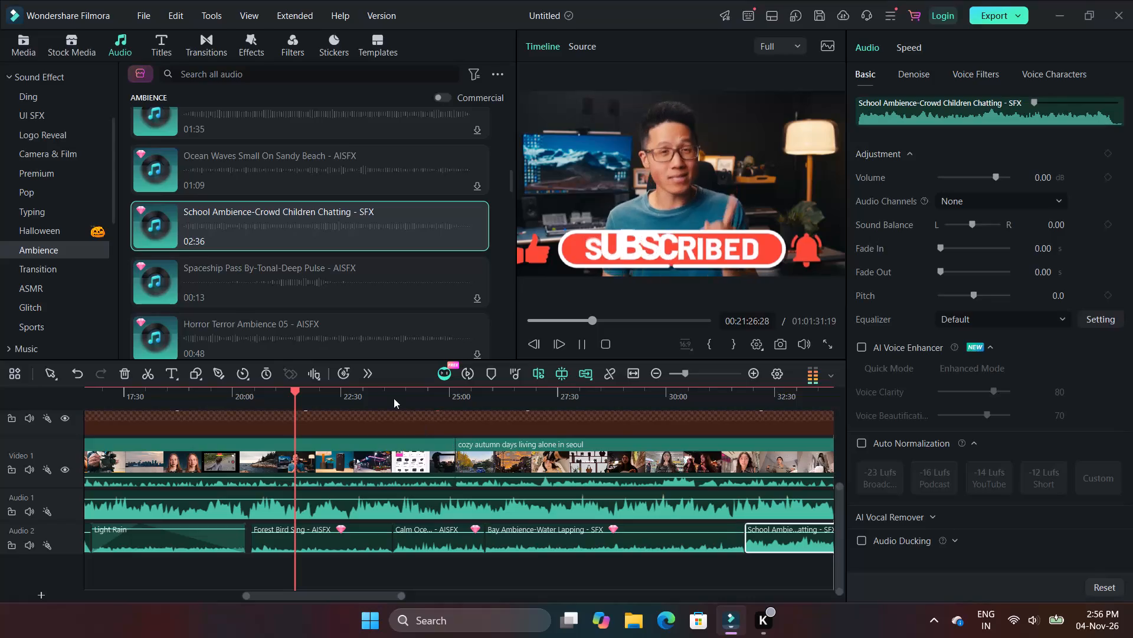
Jump playback back to about 6:45 to review the earlier section with its Subscribe sticker and ambience clips.
left_click(551, 316)
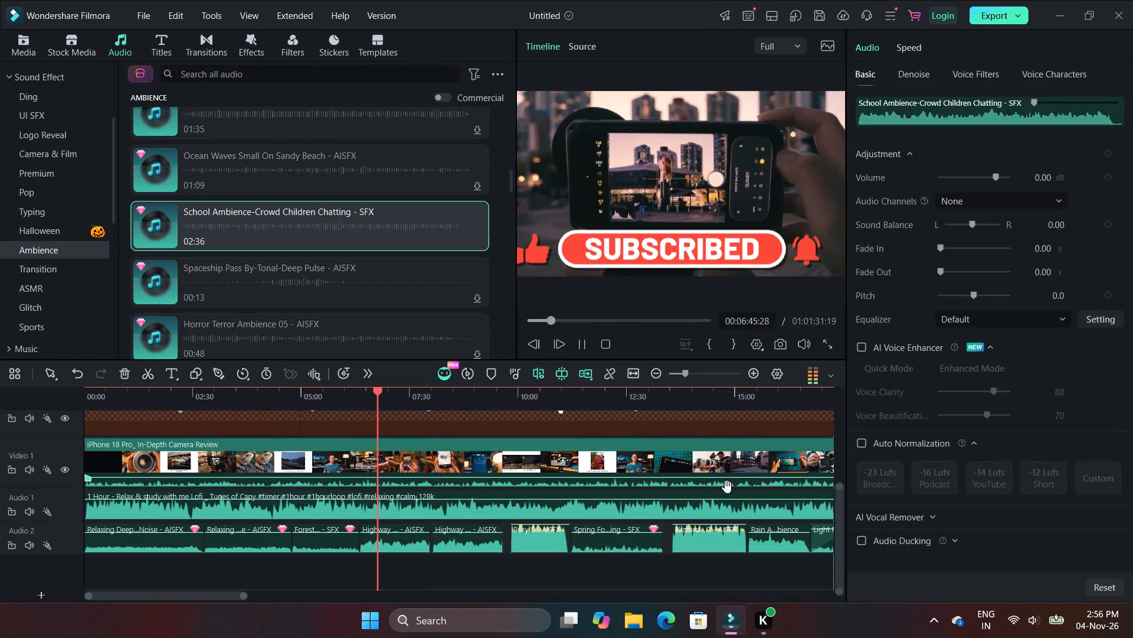
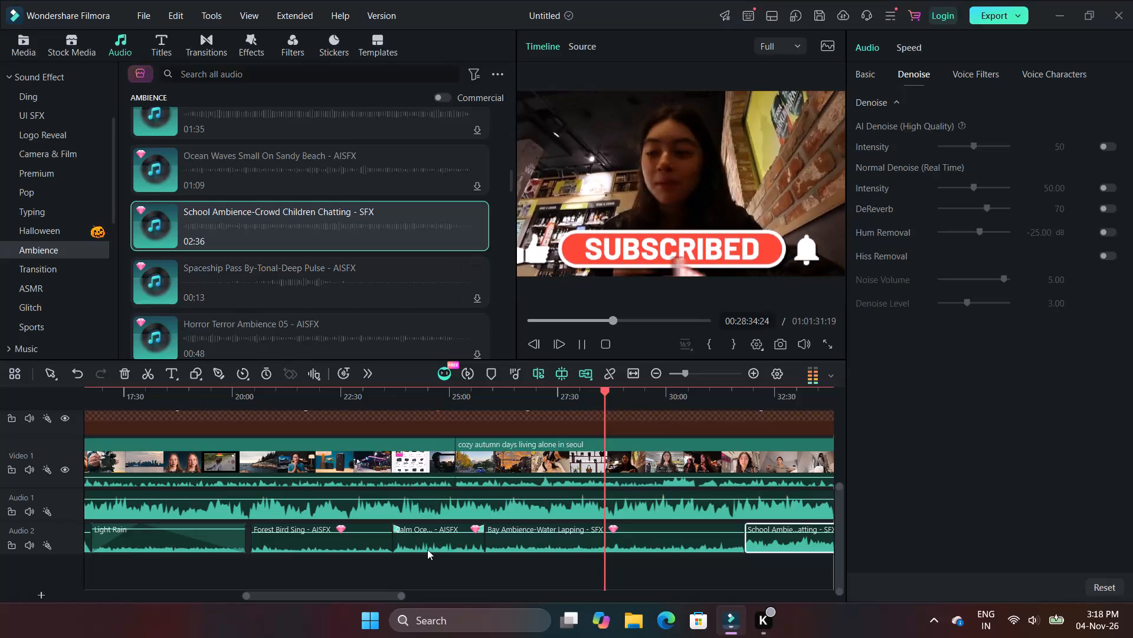
Shut down the computer from Windows.
left_click(372, 621)
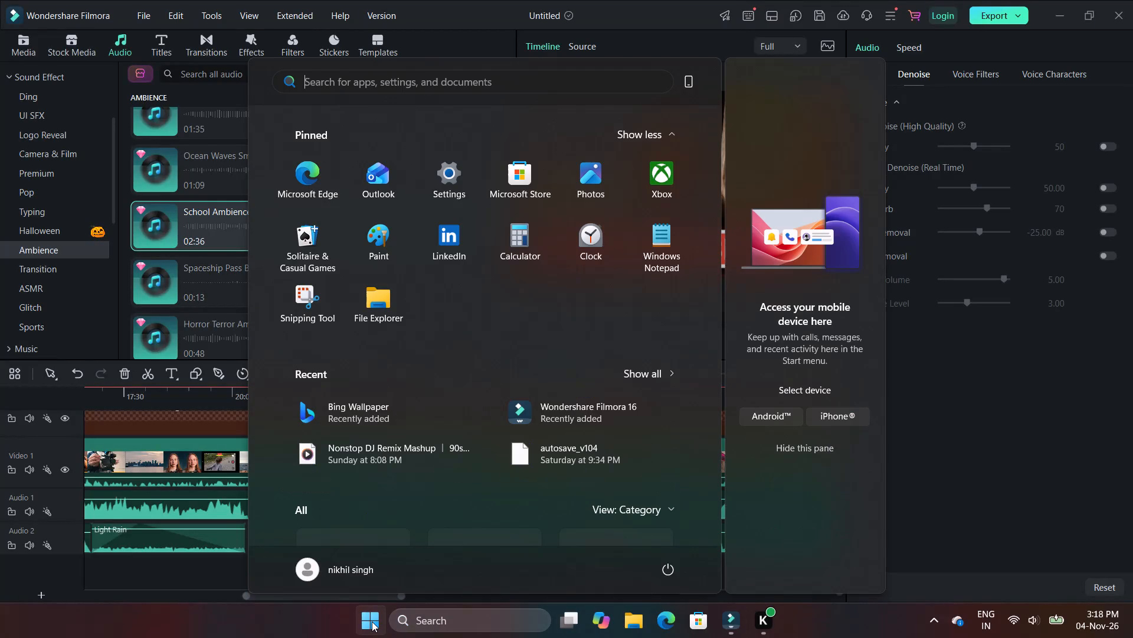
left_click(670, 571)
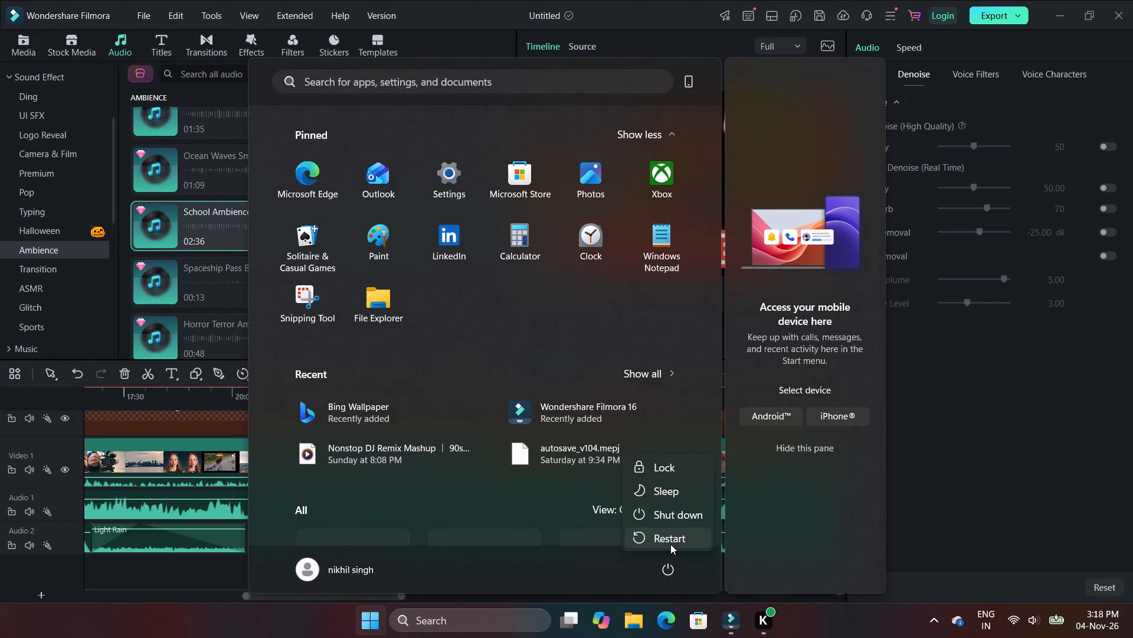
left_click(672, 513)
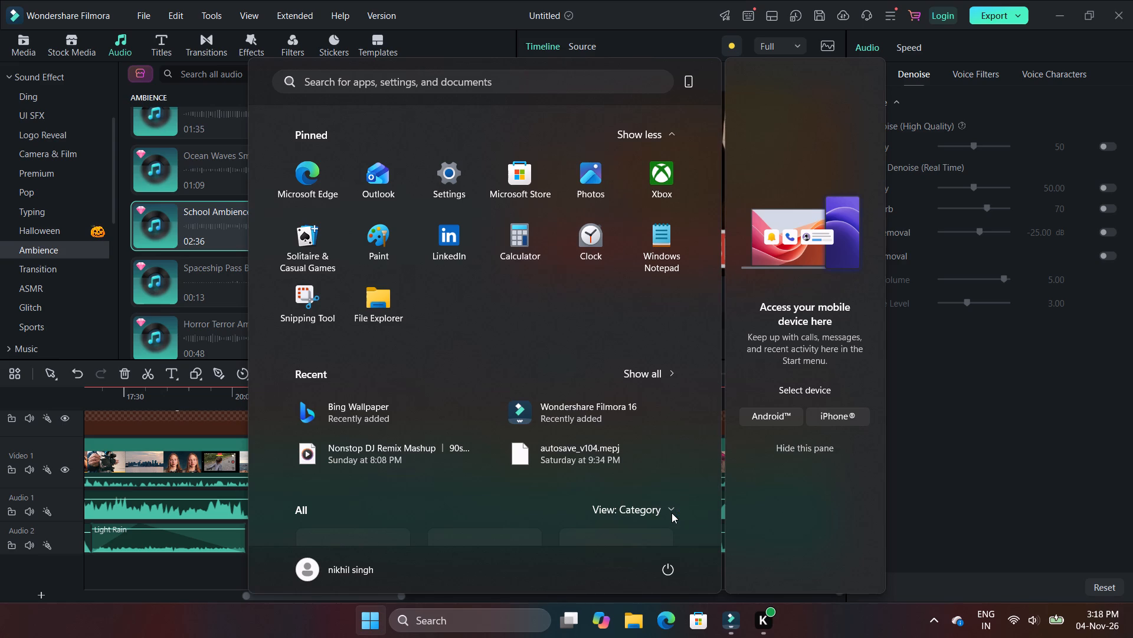